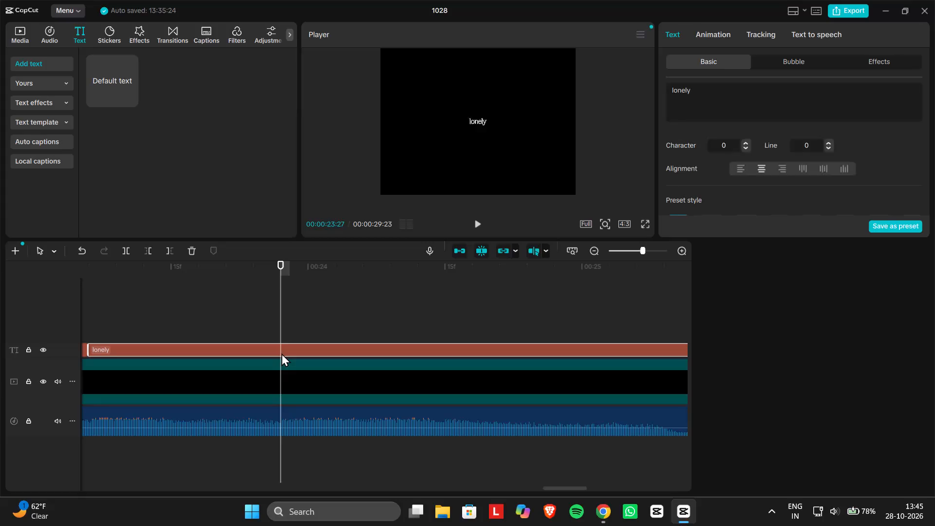
Split the "lonely" text clip at 00:00:23:27 and change the second part's text to "night".
key(ctrl+b)
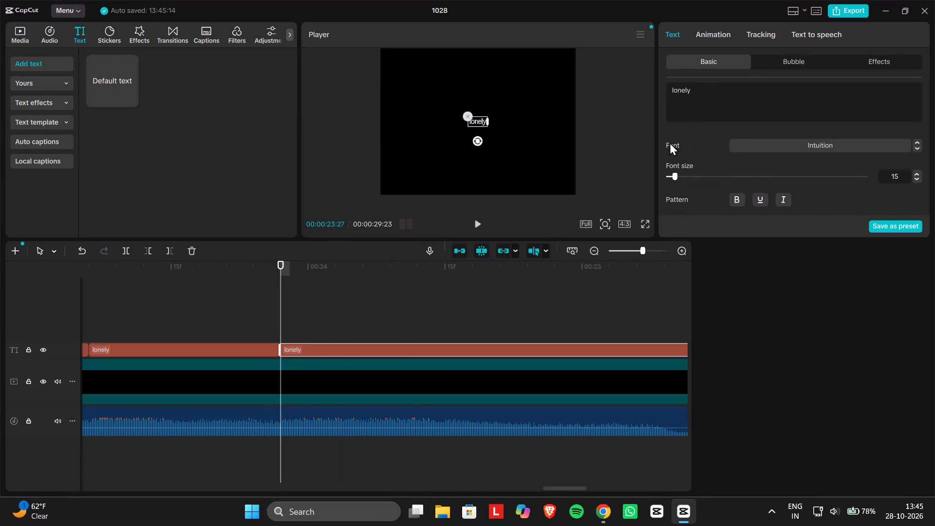
click(710, 88)
key(BackSpace)
key(BackSpace)
key(BackSpace)
key(BackSpace)
key(BackSpace)
key(BackSpace)
key(BackSpace)
key(BackSpace)
key(BackSpace)
key(BackSpace)
key(BackSpace)
key(BackSpace)
key(BackSpace)
key(BackSpace)
key(BackSpace)
key(BackSpace)
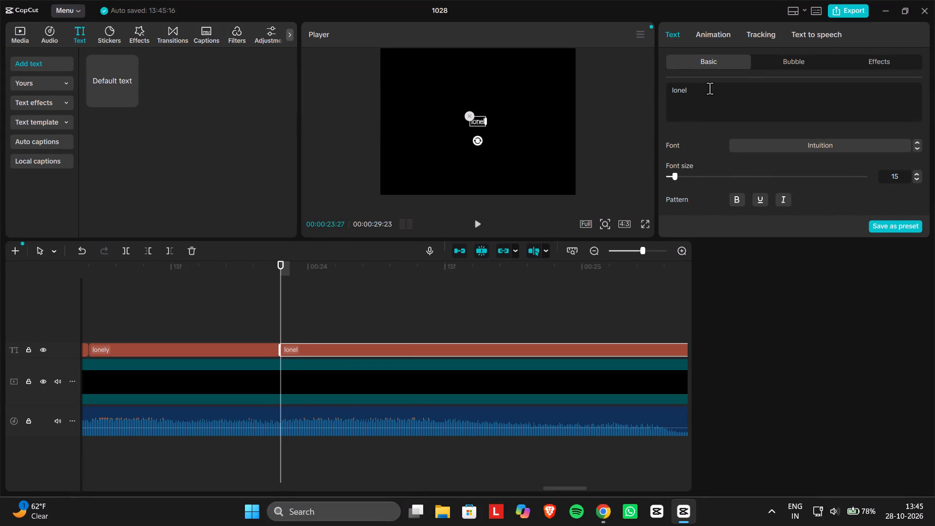
text(night)
click(194, 334)
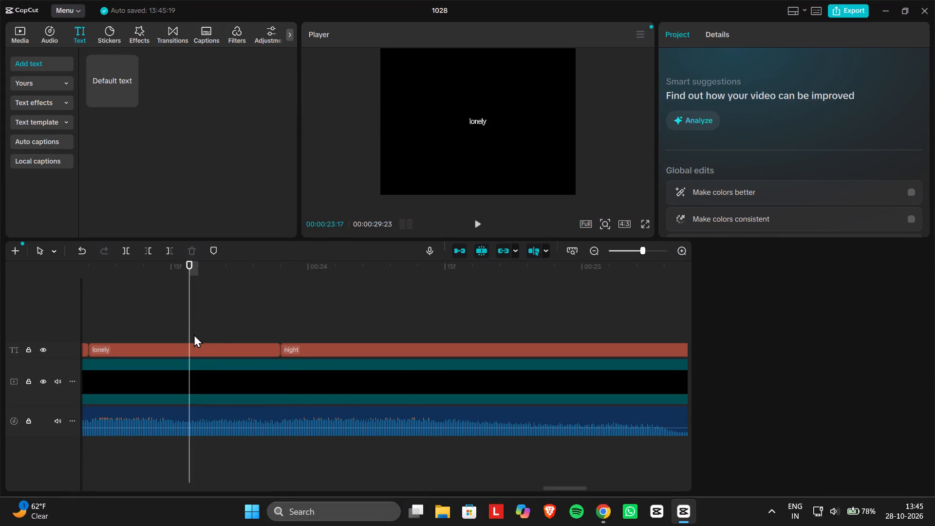
Play through the "night" clip to find where the word ends and split it just after the 25-second mark.
click(186, 320)
key(space)
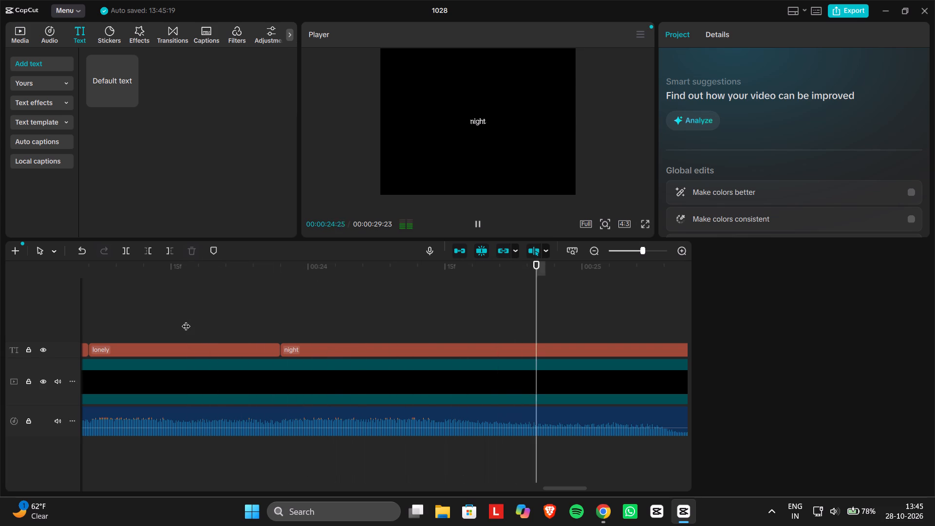
click(334, 308)
drag(334, 308, 90, 329)
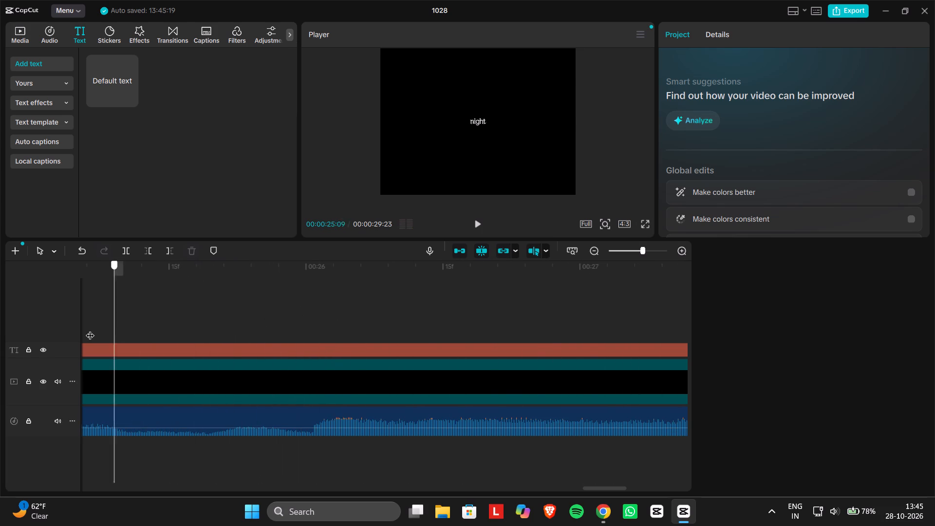
drag(90, 329, 265, 332)
key(space)
click(265, 332)
drag(265, 332, 106, 338)
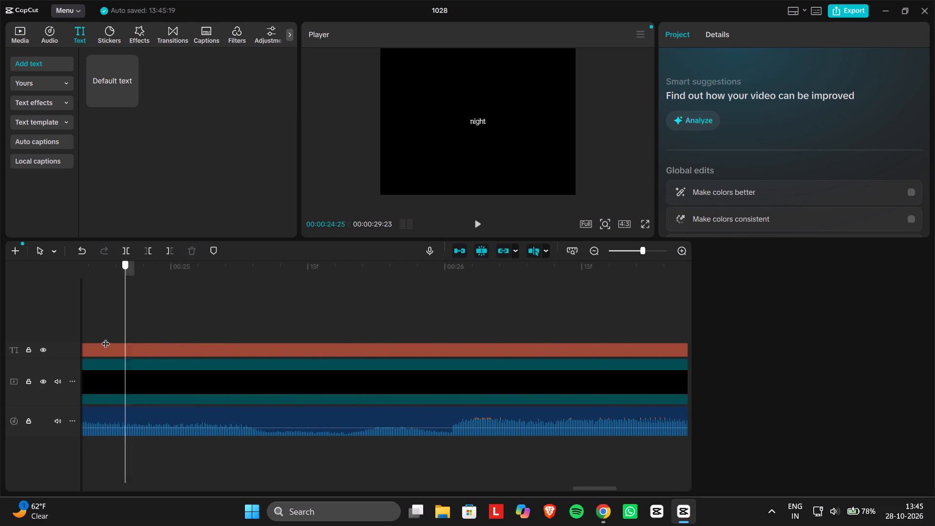
drag(106, 338, 96, 338)
key(space)
key(space)
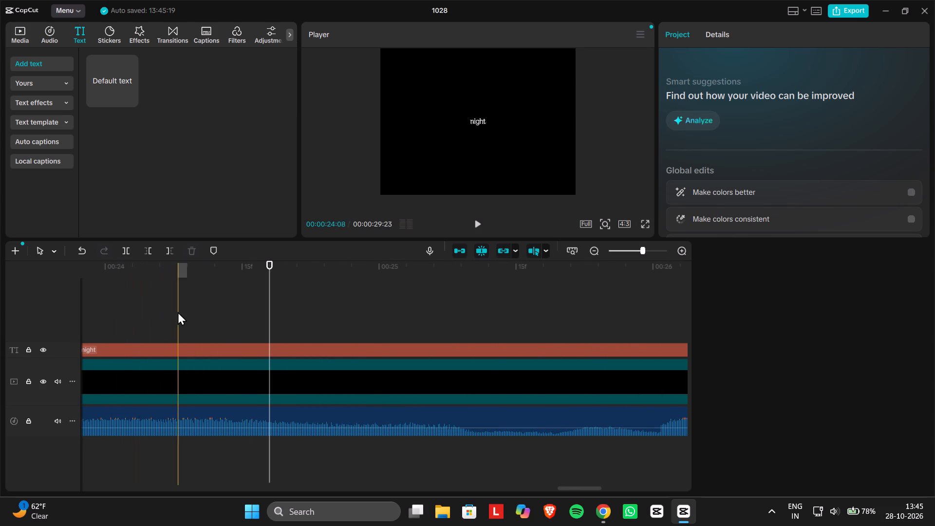
key(space)
key(space)
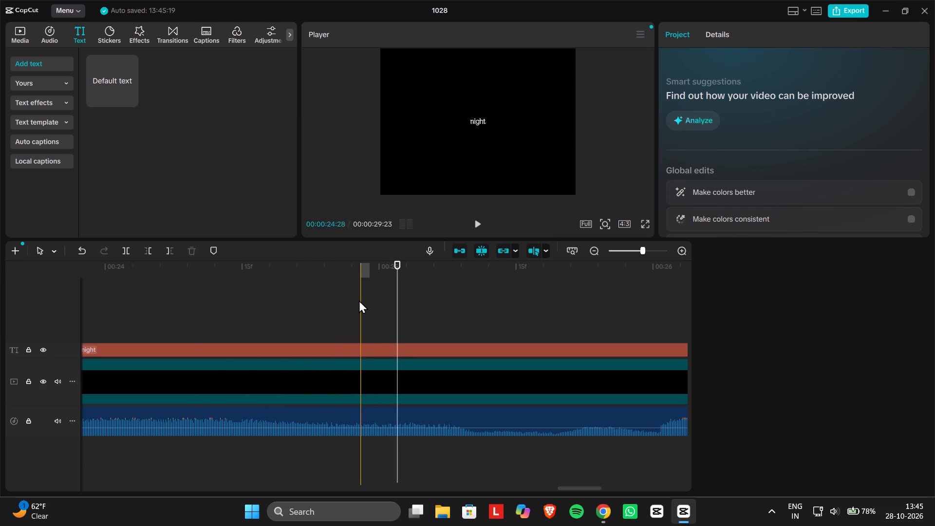
key(space)
key(space)
click(359, 300)
drag(359, 300, 362, 300)
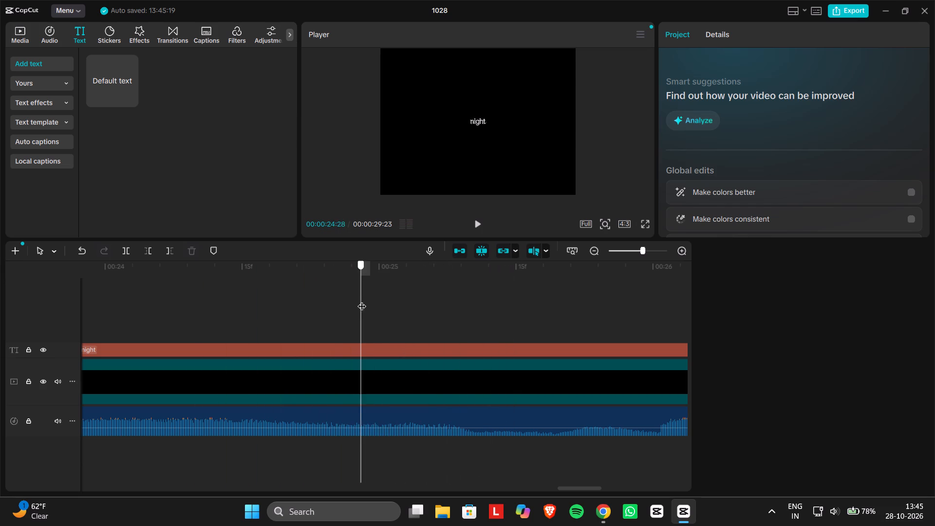
drag(362, 300, 402, 308)
click(398, 349)
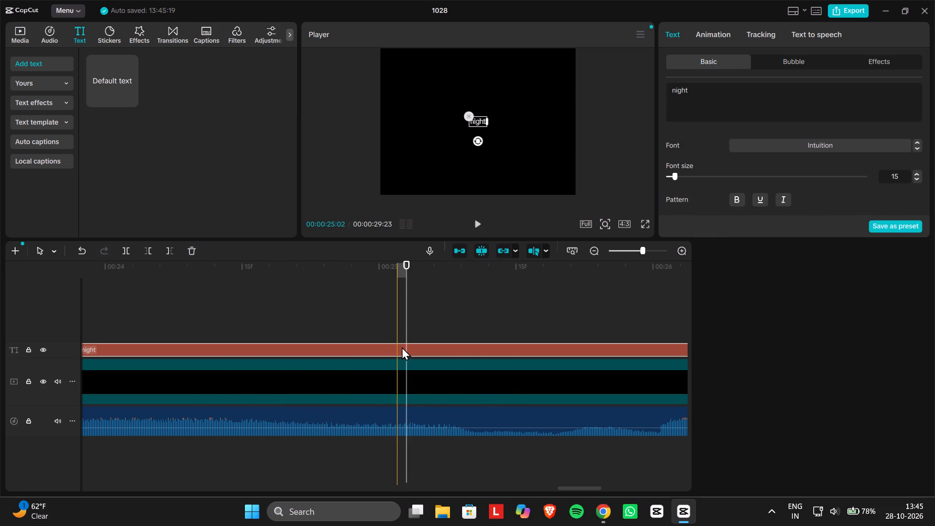
key(ctrl+b)
Play the audio after the cut and check the next lyric line on the Genius page in Chrome, returning to CapCut.
click(397, 320)
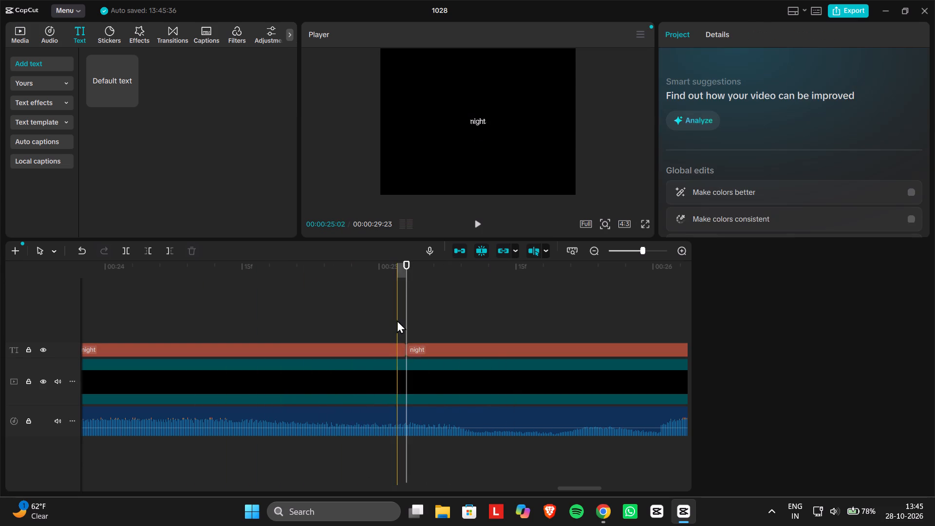
drag(397, 320, 554, 317)
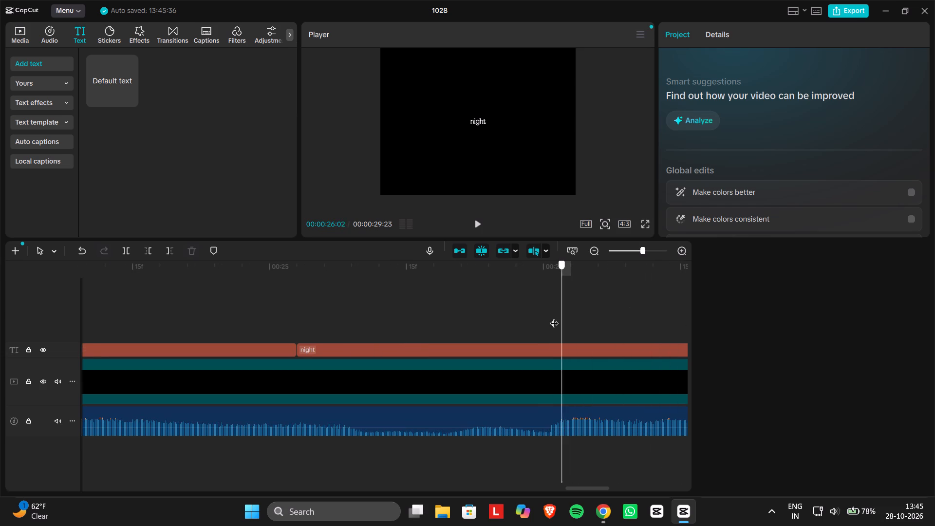
drag(554, 317, 546, 320)
key(space)
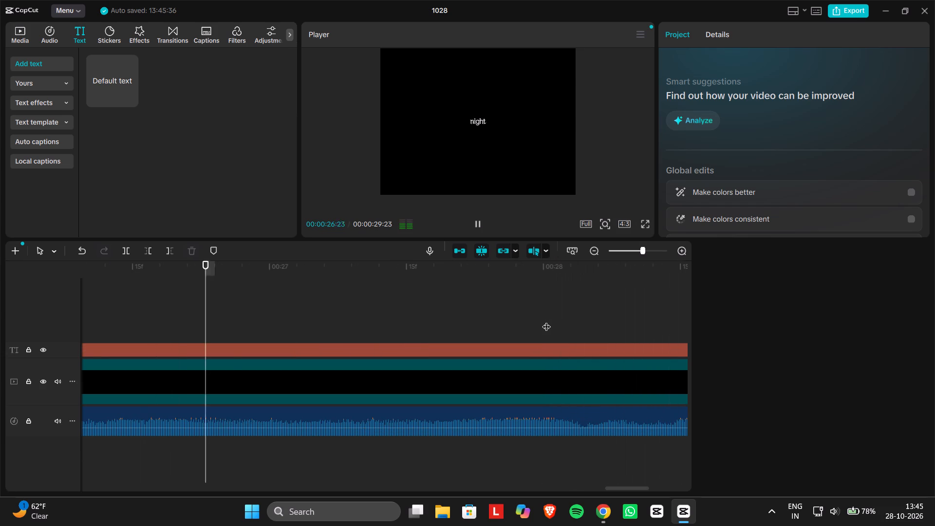
click(446, 303)
click(601, 509)
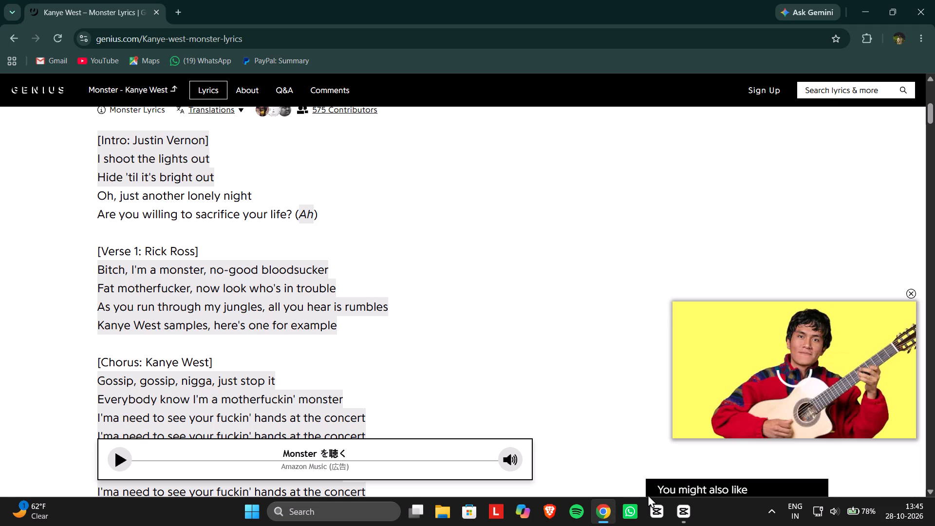
click(688, 511)
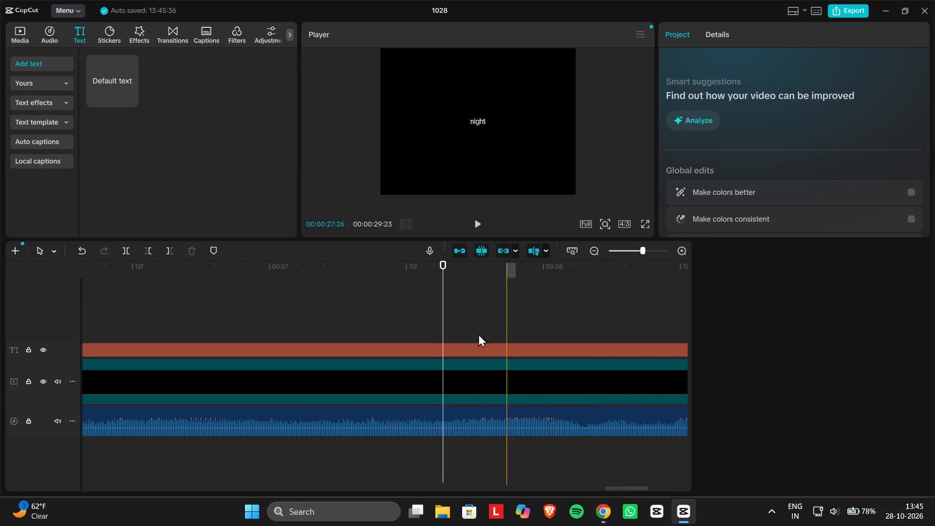
Locate where the vocals resume after the pause and split the last "night" clip at 00:00:26:00.
click(456, 300)
drag(456, 300, 225, 303)
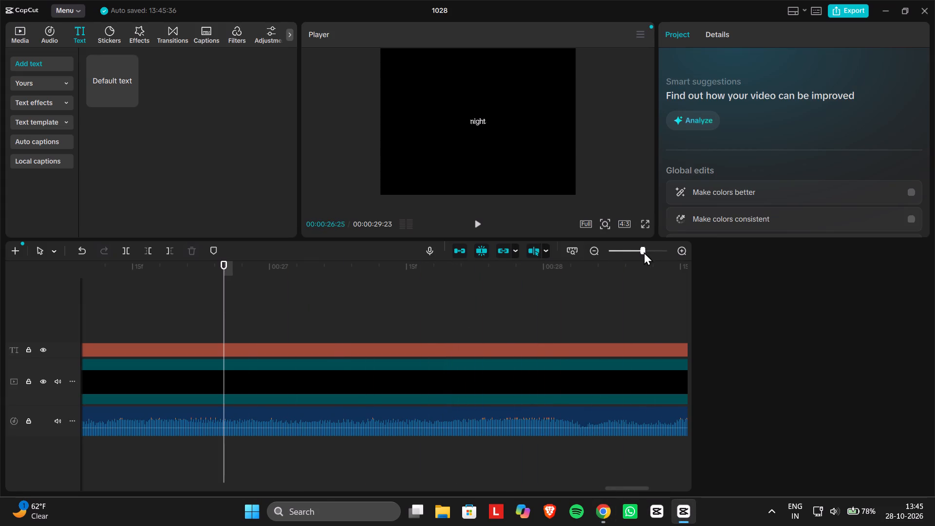
drag(642, 252, 630, 257)
click(293, 318)
drag(291, 319, 226, 319)
key(space)
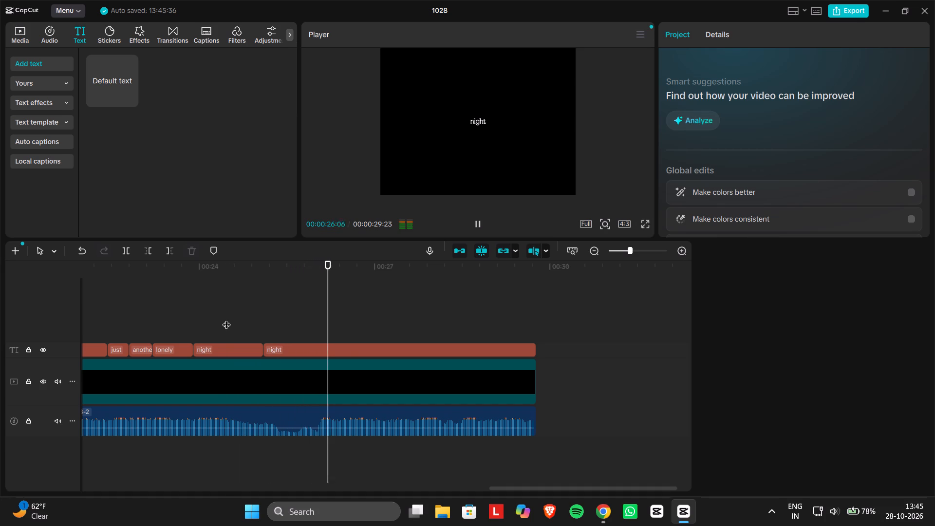
click(303, 315)
drag(303, 315, 318, 315)
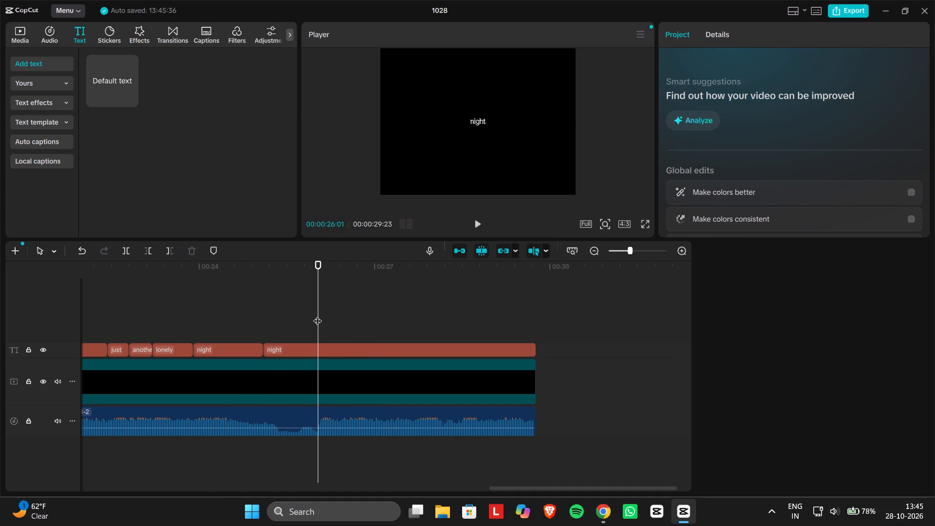
key(space)
click(318, 315)
click(318, 315)
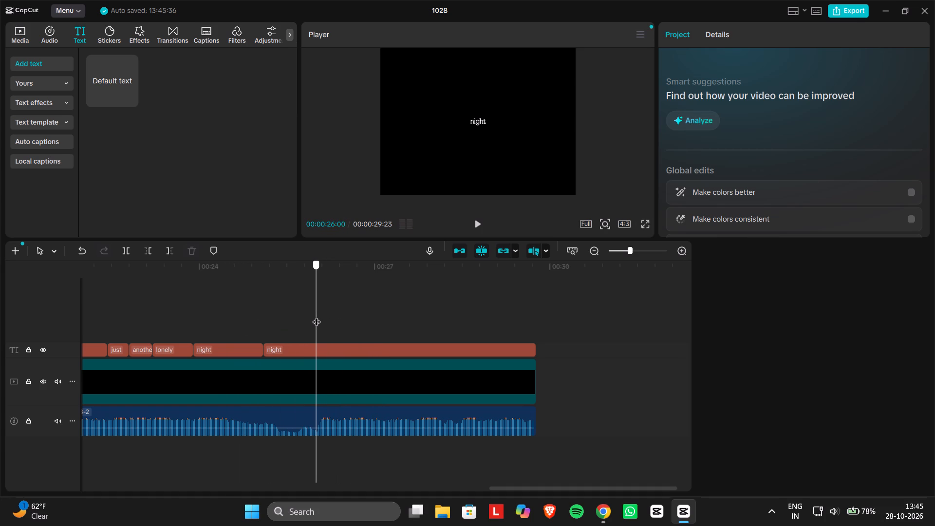
drag(635, 249, 642, 246)
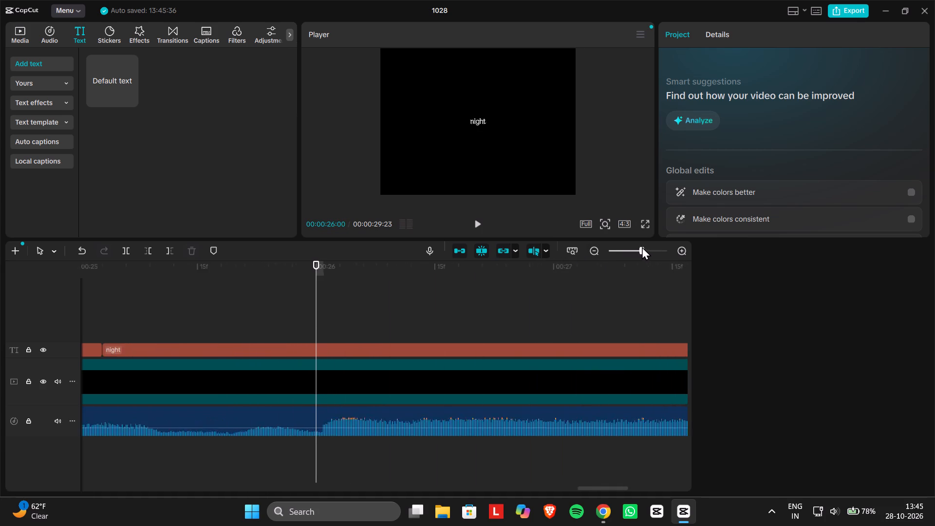
drag(642, 246, 652, 247)
drag(316, 320, 318, 319)
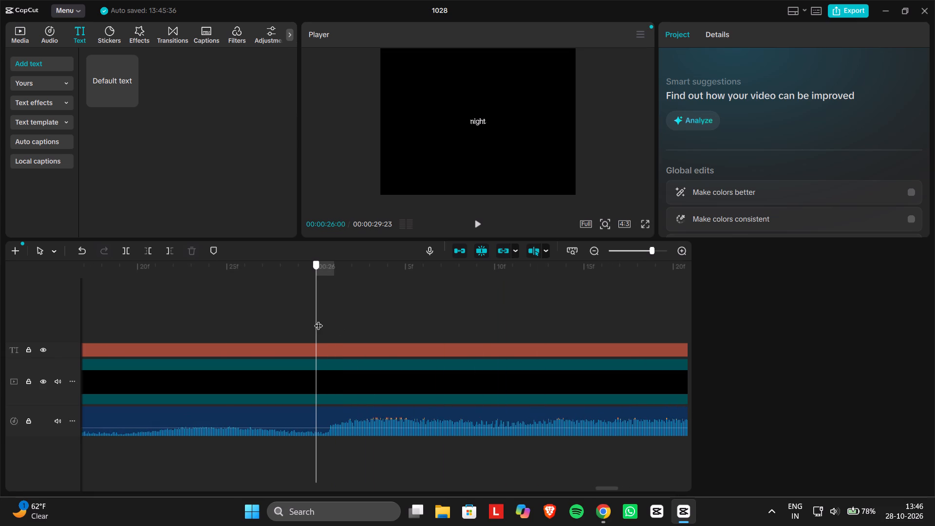
drag(318, 319, 323, 320)
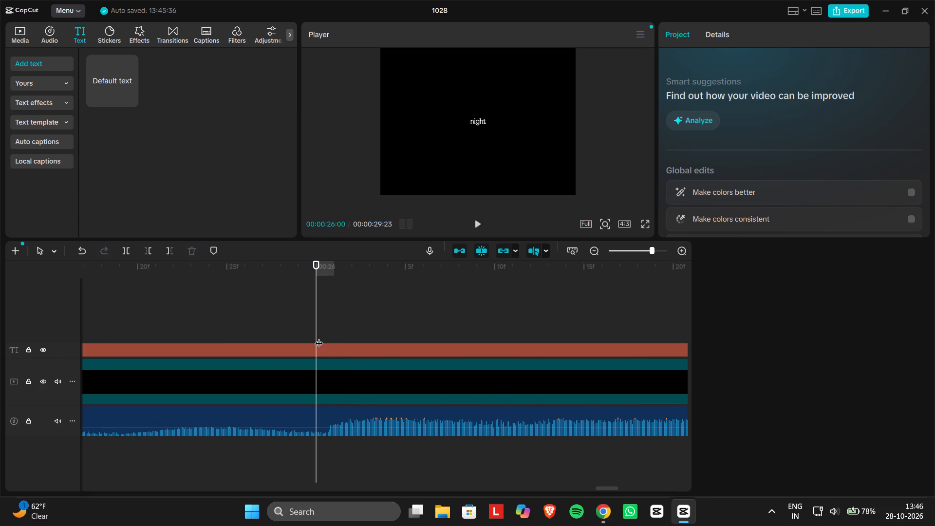
click(316, 346)
key(ctrl+b)
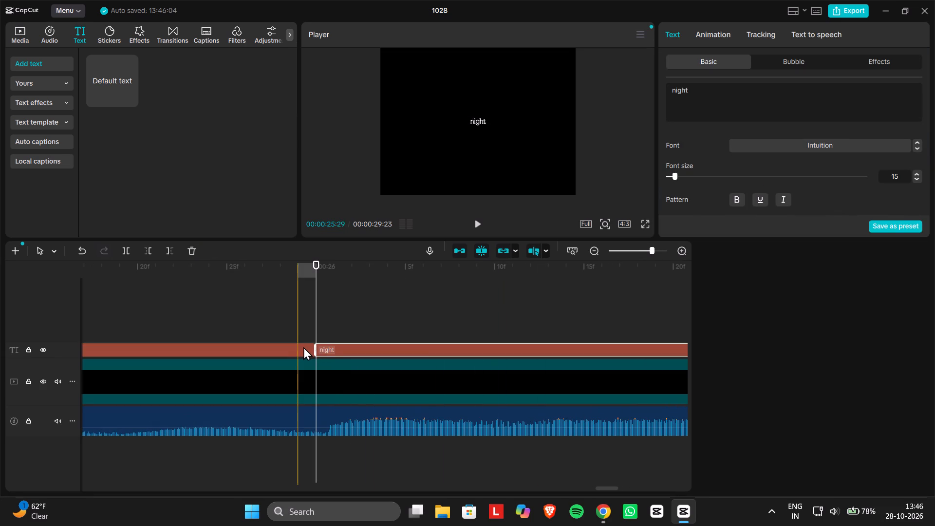
Delete the middle "night" clip that covers the pause just before 00:00:26:00.
click(303, 347)
key(BackSpace)
click(334, 332)
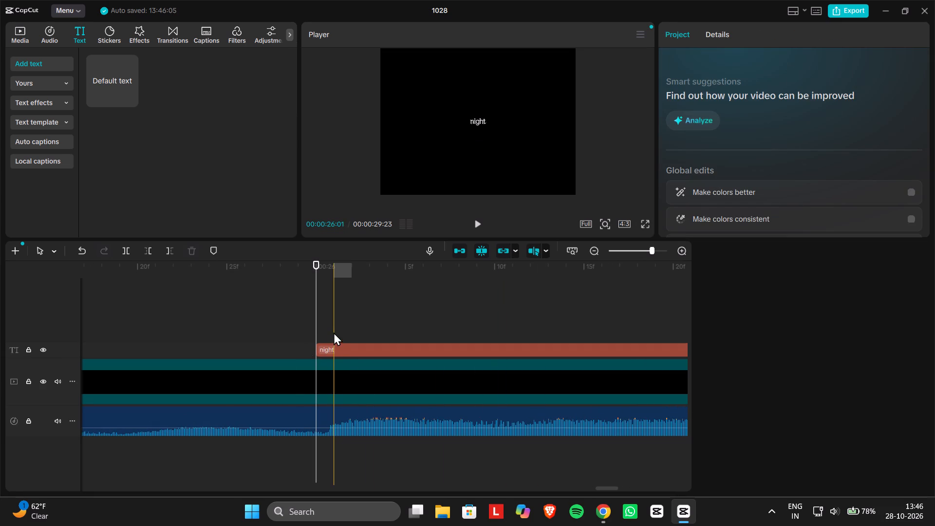
Listen for the next word change and split the remaining "night" clip at 00:00:26:05.
drag(333, 332, 312, 330)
key(space)
key(space)
click(377, 323)
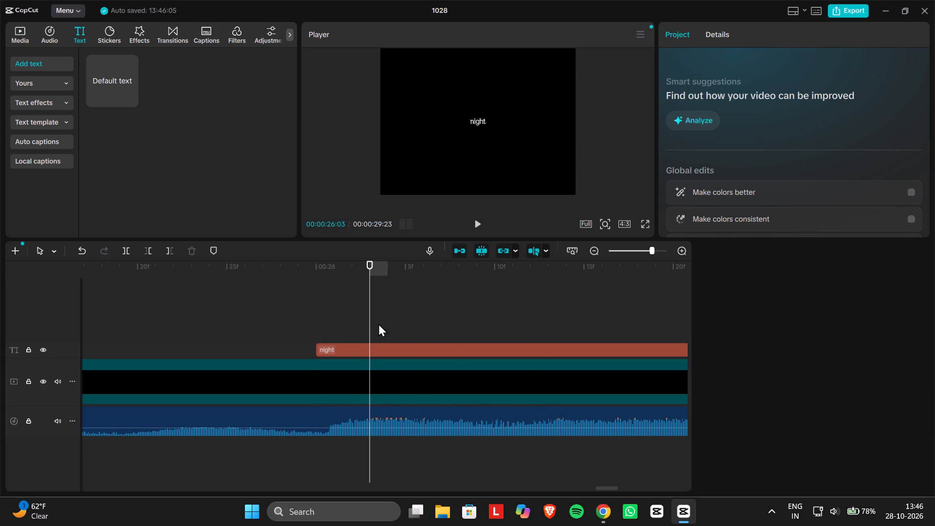
drag(380, 323, 390, 322)
click(390, 322)
key(space)
key(space)
click(398, 318)
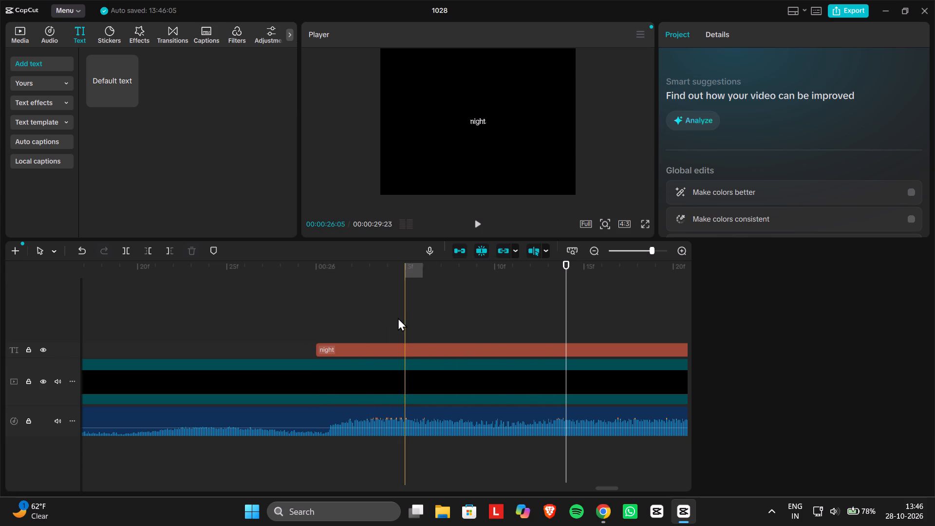
key(space)
click(398, 318)
drag(398, 318, 393, 318)
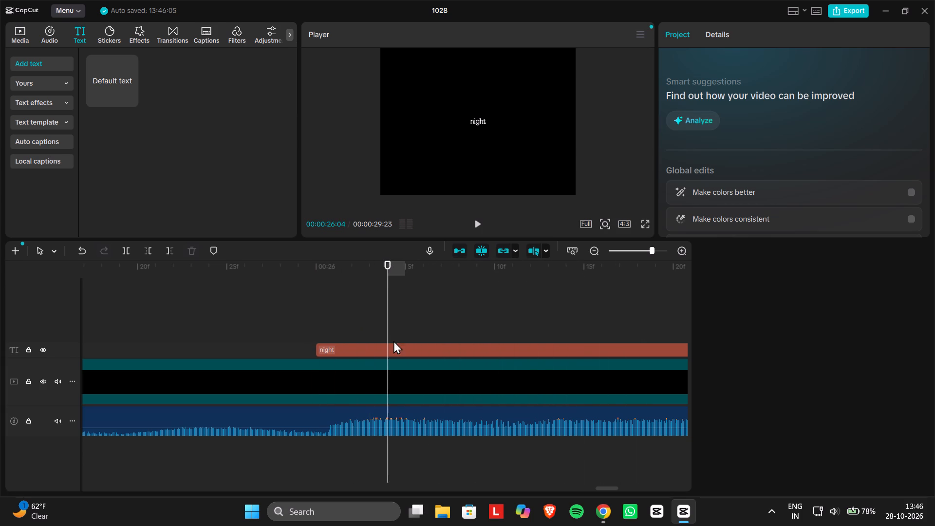
drag(388, 325, 398, 326)
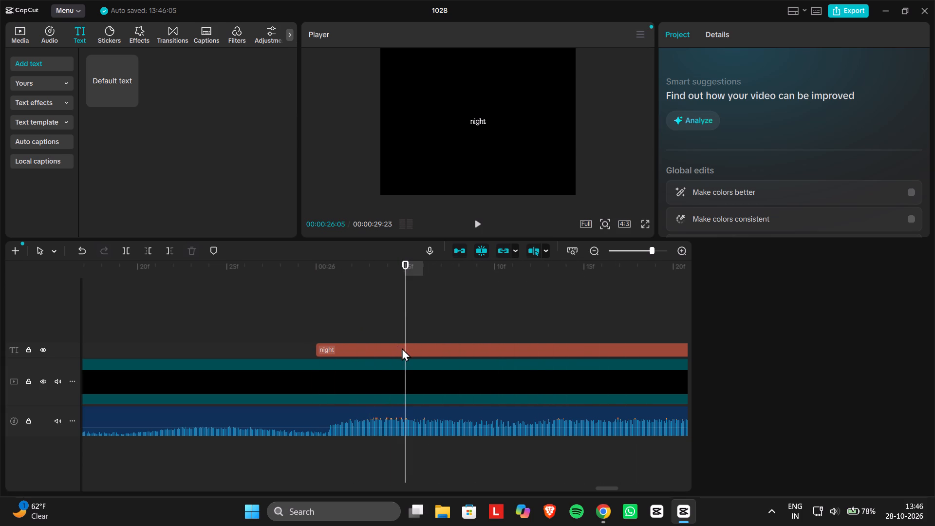
click(402, 348)
key(ctrl+b)
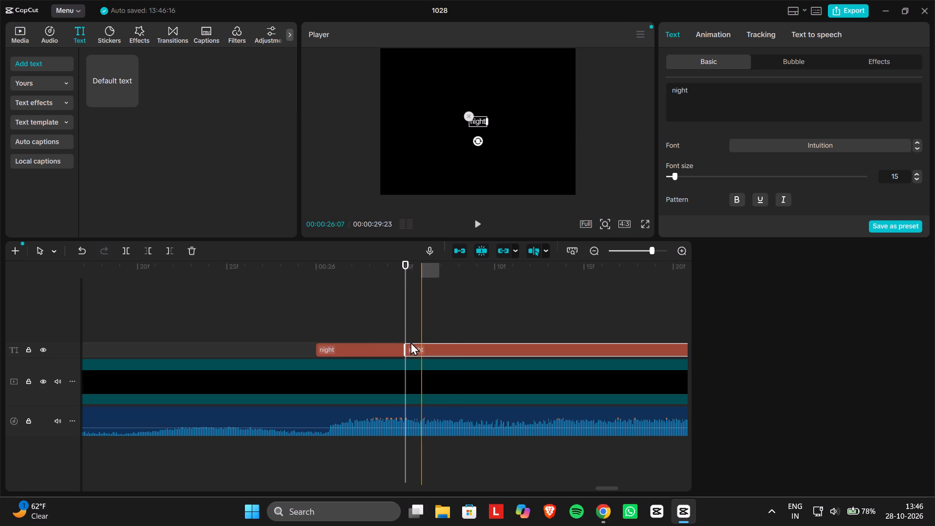
Change the text of the short clip starting at 00:00:26:00 to "are".
click(377, 351)
click(701, 96)
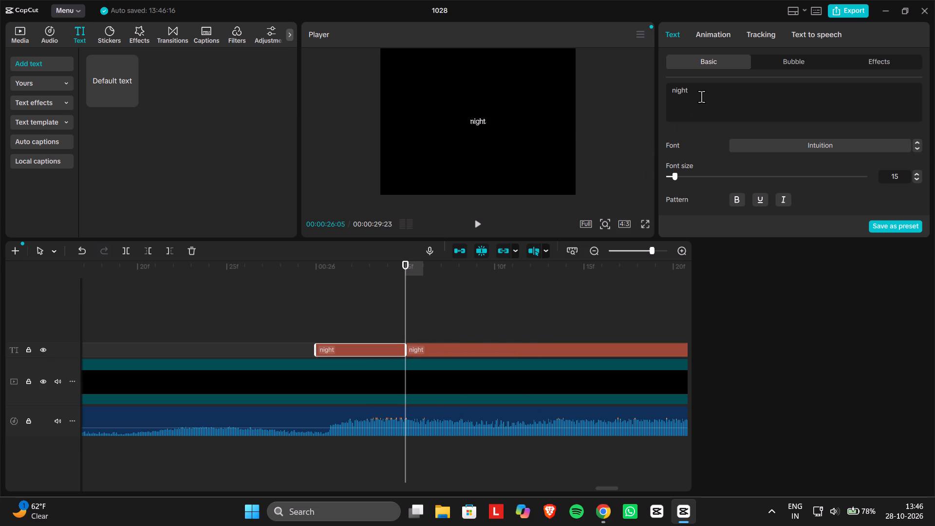
key(BackSpace)
key(BackSpace)
key(BackSpace)
key(BackSpace)
key(BackSpace)
key(BackSpace)
key(BackSpace)
key(BackSpace)
key(BackSpace)
key(BackSpace)
key(BackSpace)
key(BackSpace)
key(BackSpace)
key(BackSpace)
key(BackSpace)
key(BackSpace)
key(BackSpace)
key(BackSpace)
key(BackSpace)
key(BackSpace)
text(are)
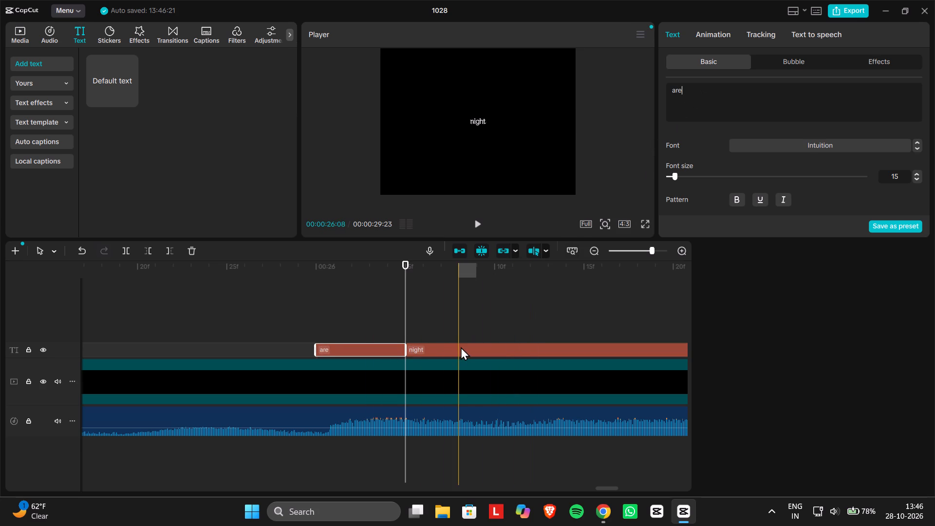
Change the text of the clip starting at 00:00:26:05 to "you".
click(461, 351)
click(720, 92)
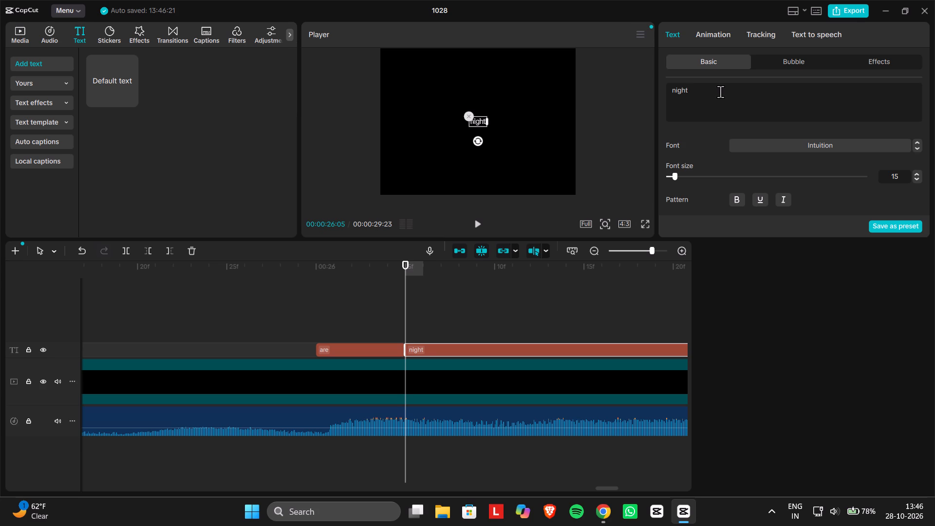
key(BackSpace)
key(BackSpace)
key(BackSpace)
key(BackSpace)
key(BackSpace)
key(BackSpace)
key(BackSpace)
key(BackSpace)
key(BackSpace)
key(BackSpace)
key(BackSpace)
key(BackSpace)
key(BackSpace)
key(BackSpace)
key(BackSpace)
key(BackSpace)
key(BackSpace)
key(BackSpace)
key(BackSpace)
text(you)
double_click(424, 302)
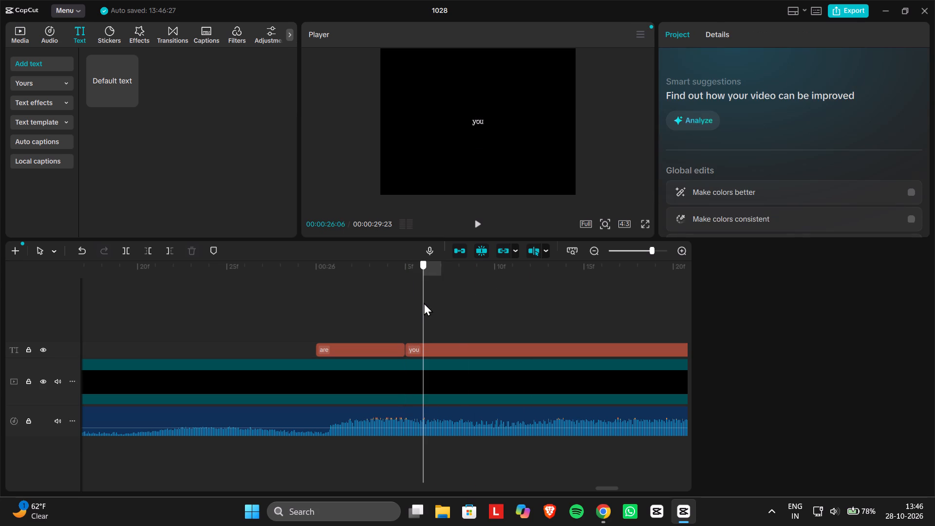
Play back the vocals around the start of the "you" clip to find where the next word begins.
key(space)
key(space)
click(503, 315)
drag(503, 315, 533, 317)
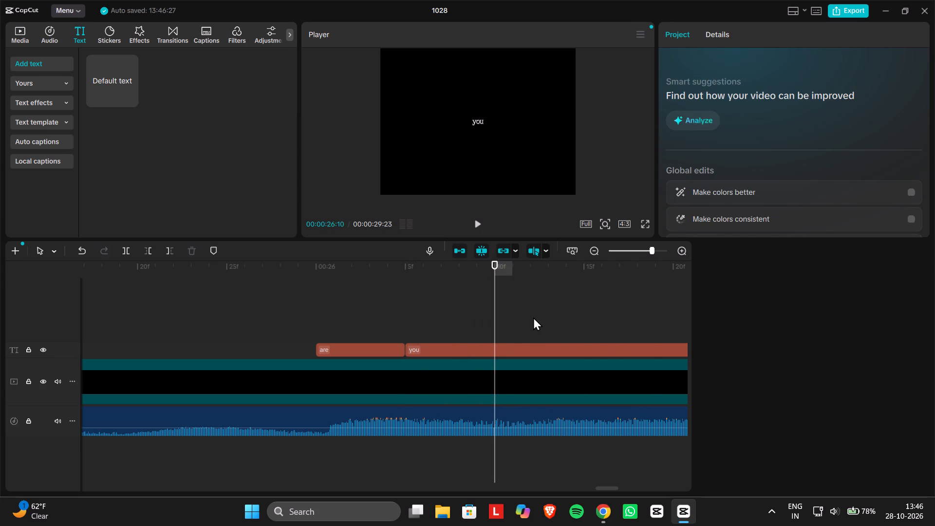
click(533, 317)
drag(533, 317, 527, 319)
key(space)
click(527, 319)
drag(527, 319, 162, 312)
drag(651, 252, 637, 258)
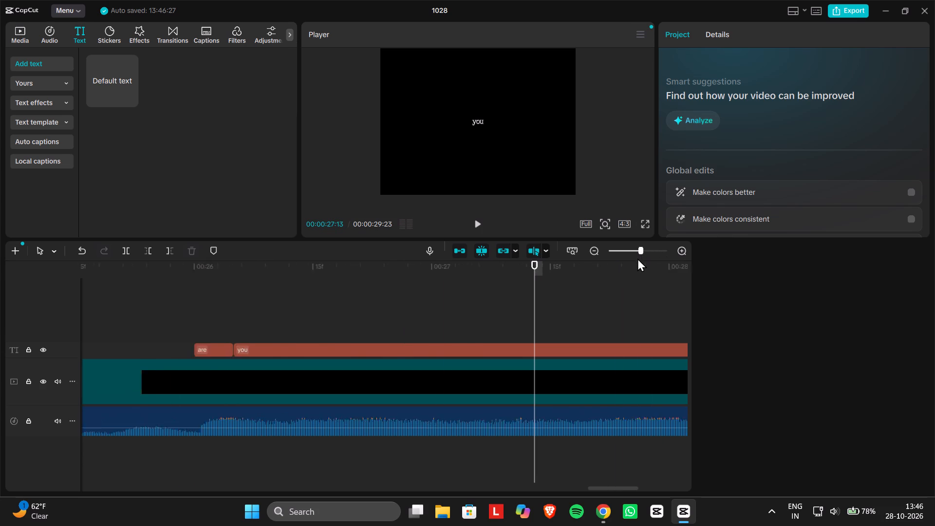
drag(637, 258, 631, 258)
drag(635, 251, 641, 251)
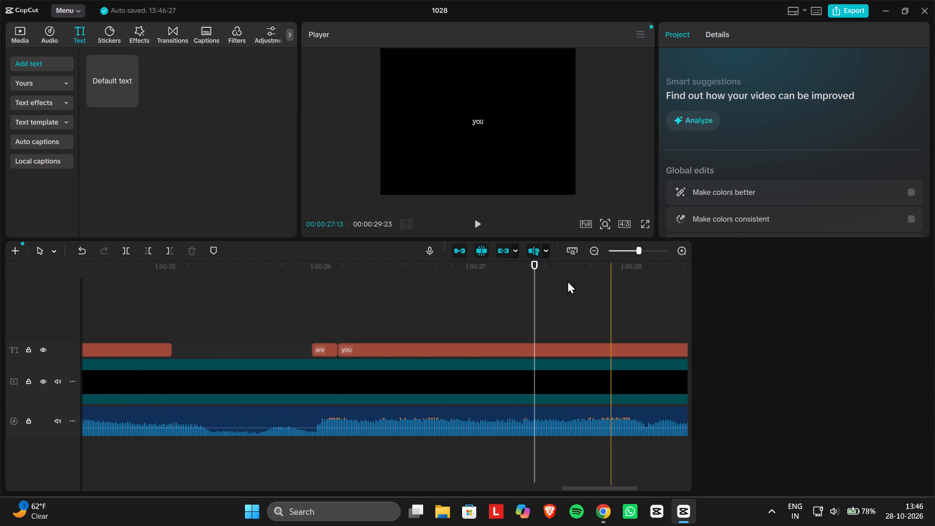
click(424, 308)
drag(424, 308, 367, 311)
key(space)
double_click(367, 311)
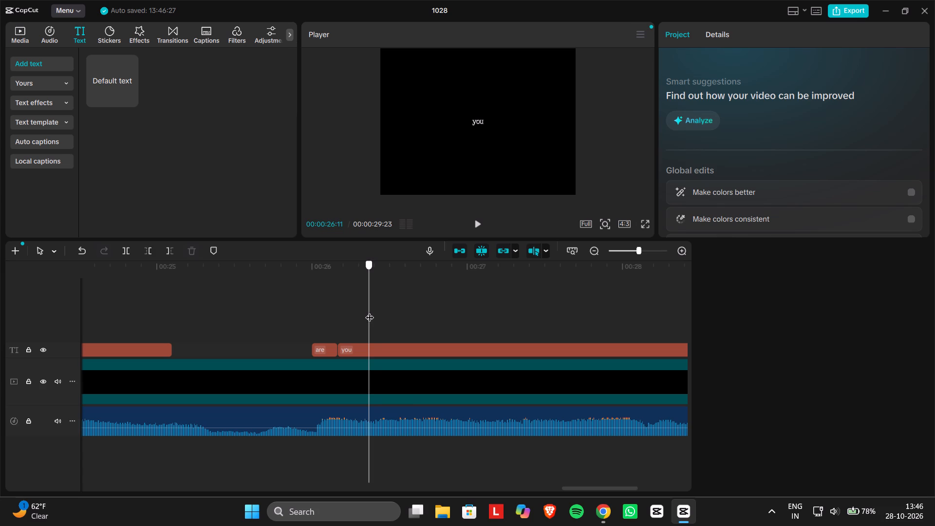
Pinpoint the start of the next word by ear and split the "you" clip at 00:00:26:13.
drag(637, 253, 649, 253)
drag(371, 307, 380, 307)
key(space)
click(380, 307)
click(380, 307)
click(380, 307)
key(space)
drag(380, 307, 385, 308)
click(385, 308)
drag(385, 308, 395, 309)
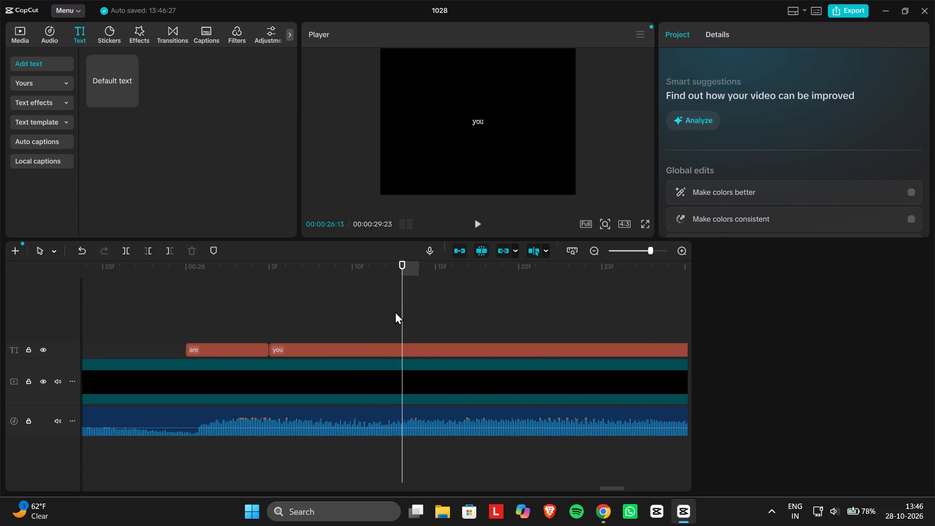
key(space)
click(395, 311)
click(395, 311)
click(403, 350)
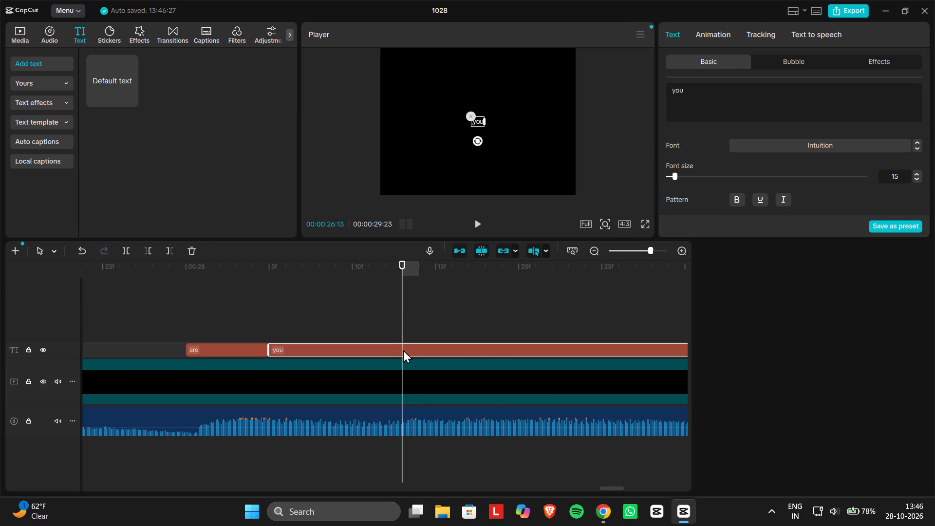
key(ctrl+b)
Change the text of the clip starting at 00:00:26:13 to "willing", checking the word on the Genius lyrics page in Chrome.
click(704, 98)
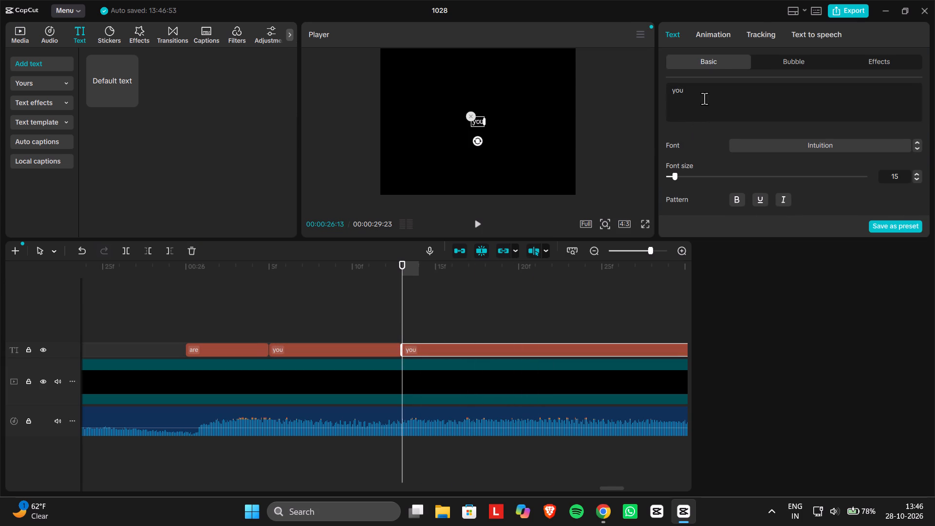
key(BackSpace)
key(BackSpace)
key(BackSpace)
key(BackSpace)
key(BackSpace)
key(BackSpace)
key(BackSpace)
key(BackSpace)
key(BackSpace)
key(BackSpace)
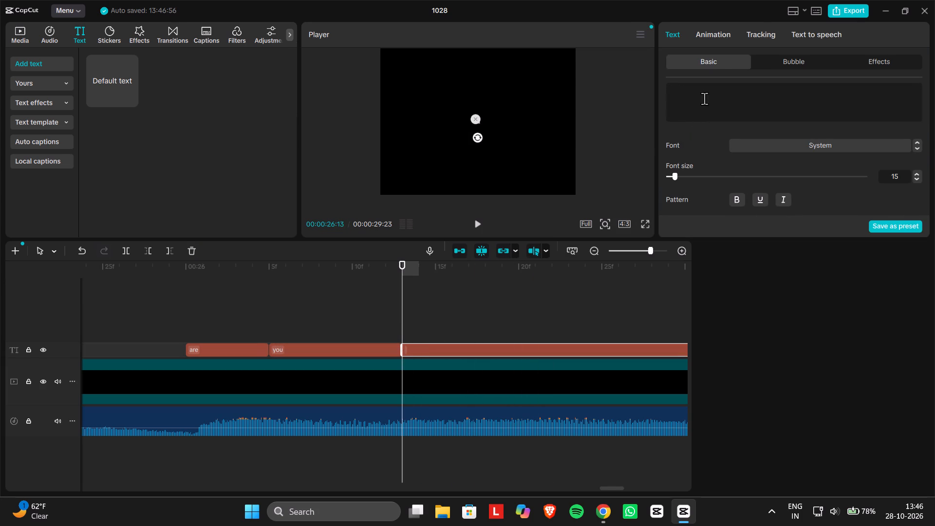
click(607, 522)
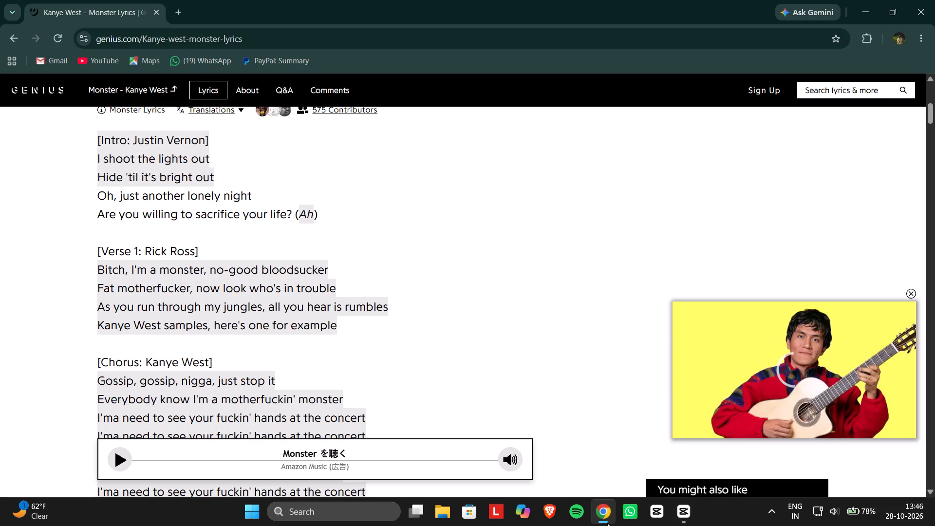
click(696, 517)
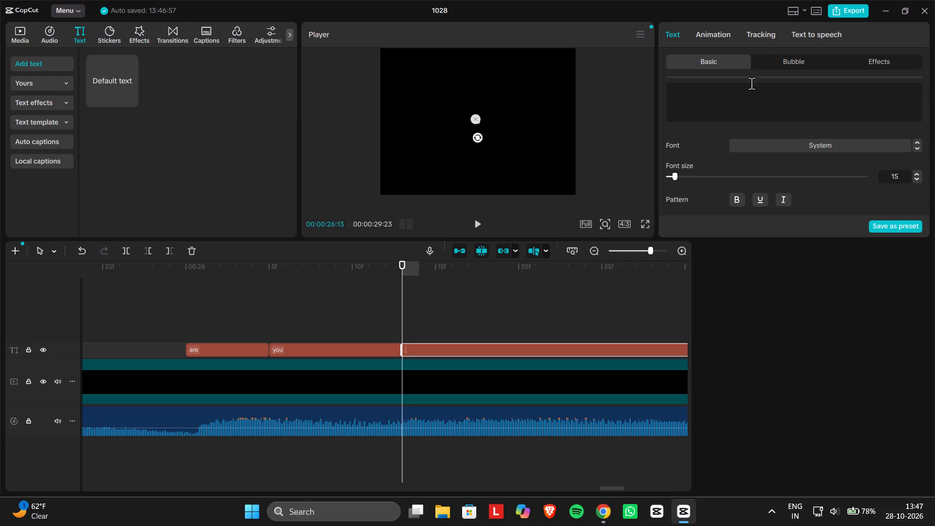
text(willing)
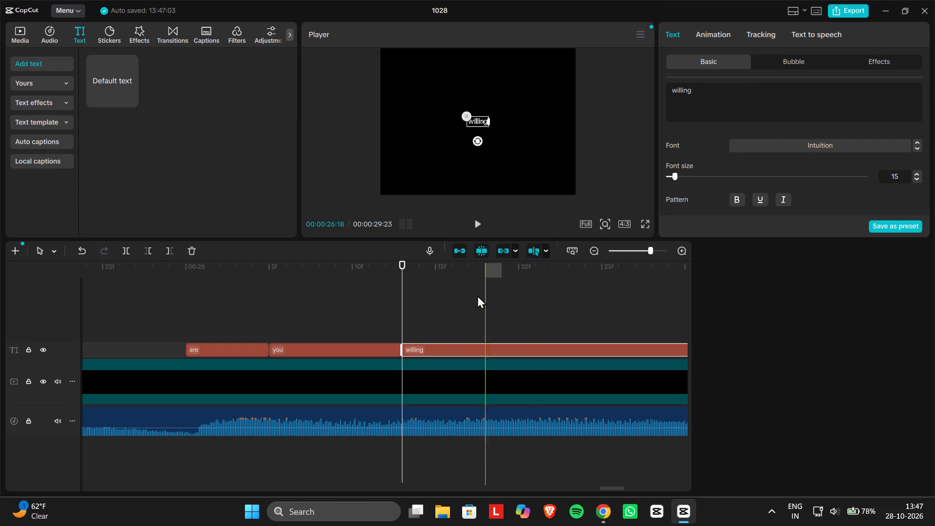
Listen for where the word after "willing" begins and split the "willing" clip at 00:00:27:14.
click(465, 300)
drag(465, 300, 390, 301)
key(space)
key(space)
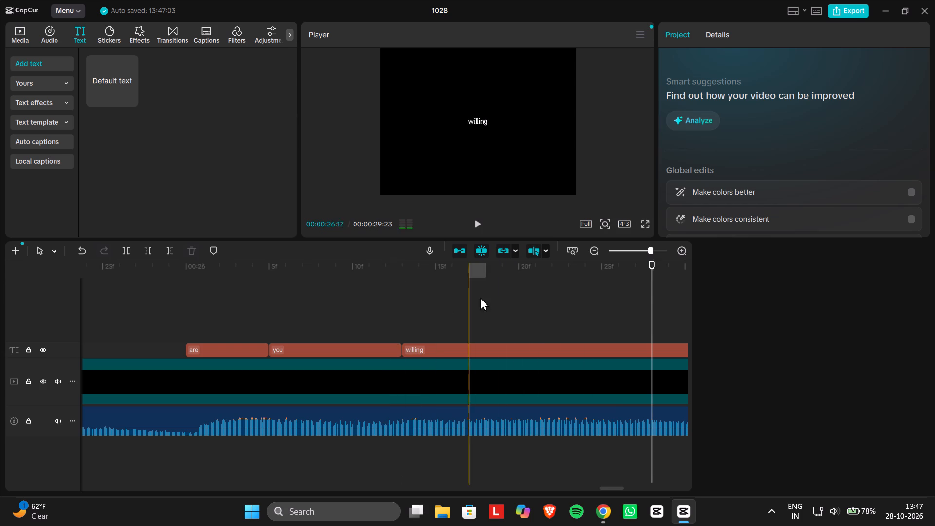
drag(651, 293, 631, 276)
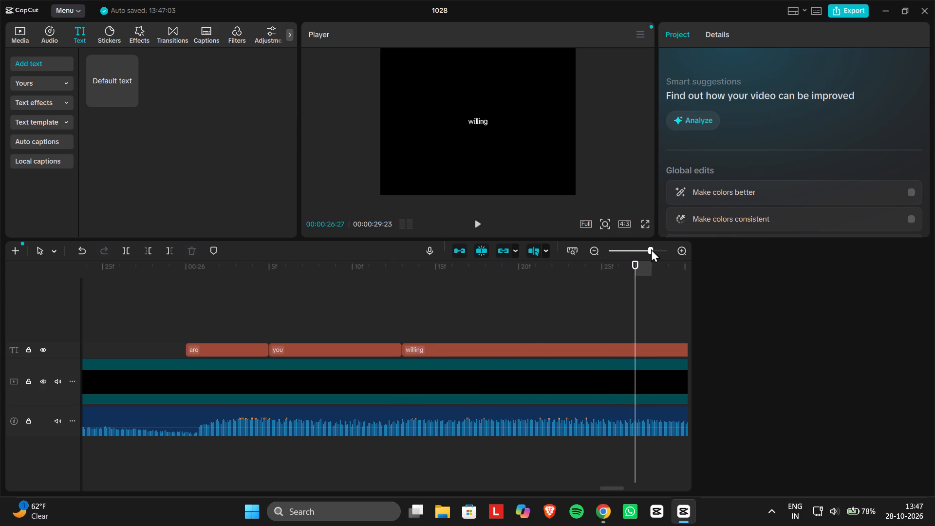
drag(651, 249, 639, 250)
click(594, 293)
drag(594, 293, 683, 297)
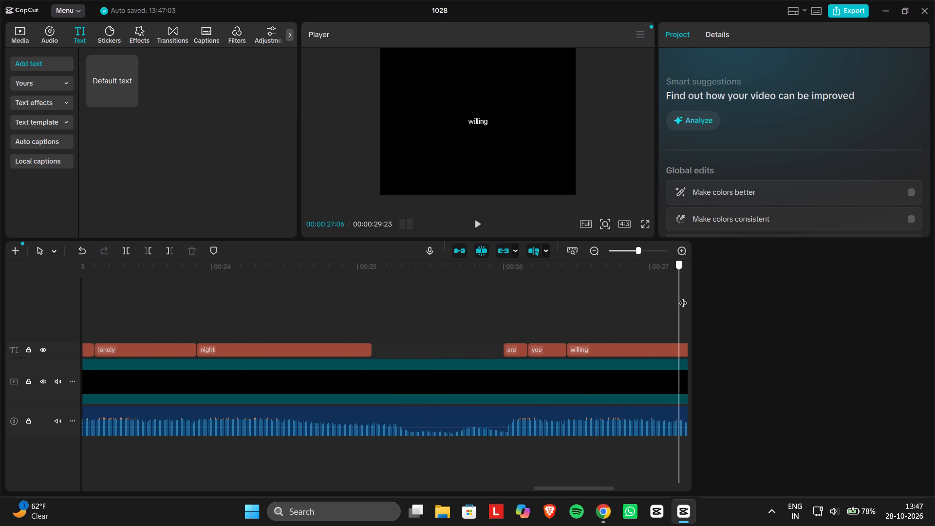
drag(683, 297, 367, 297)
key(space)
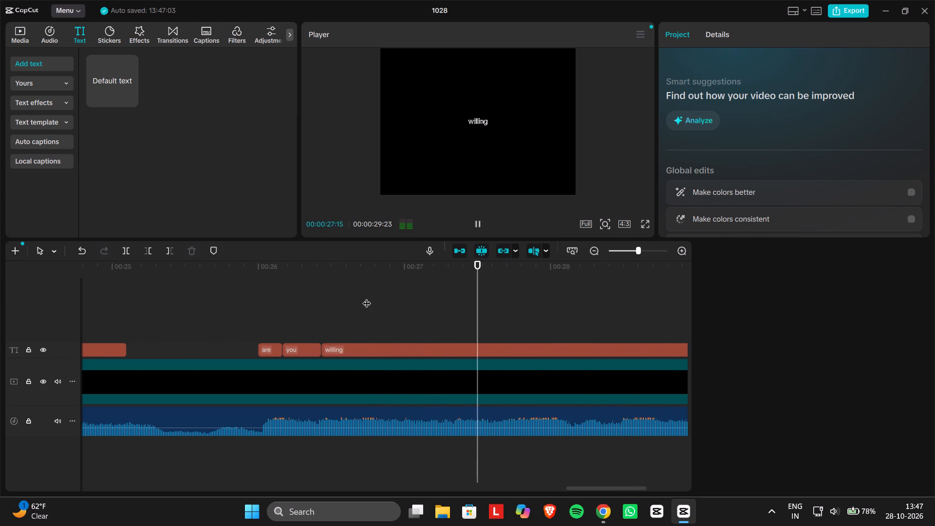
key(space)
key(space)
click(476, 295)
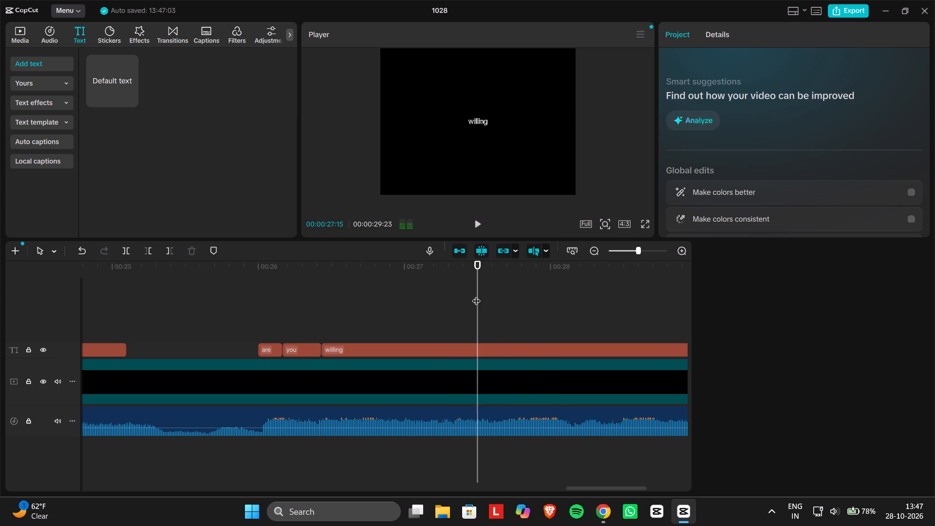
key(space)
click(476, 295)
drag(476, 295, 463, 295)
key(space)
click(463, 295)
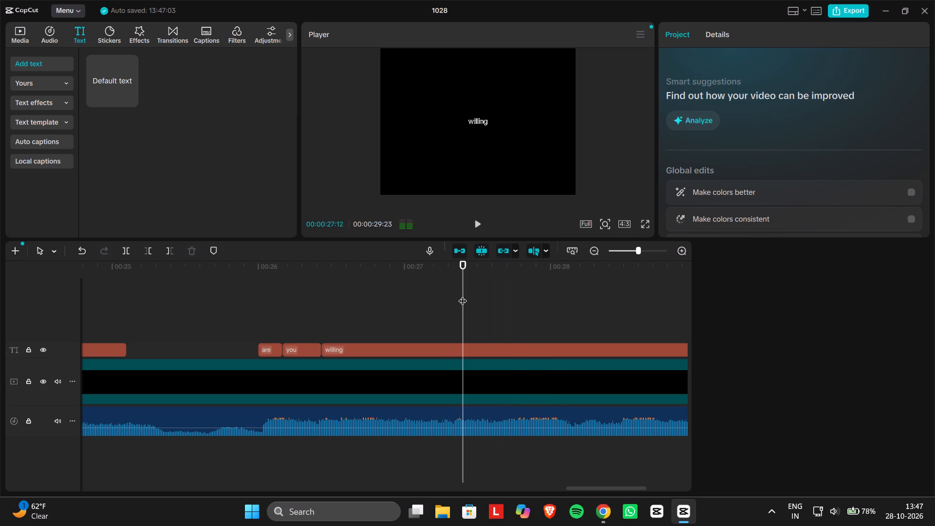
drag(464, 295, 472, 295)
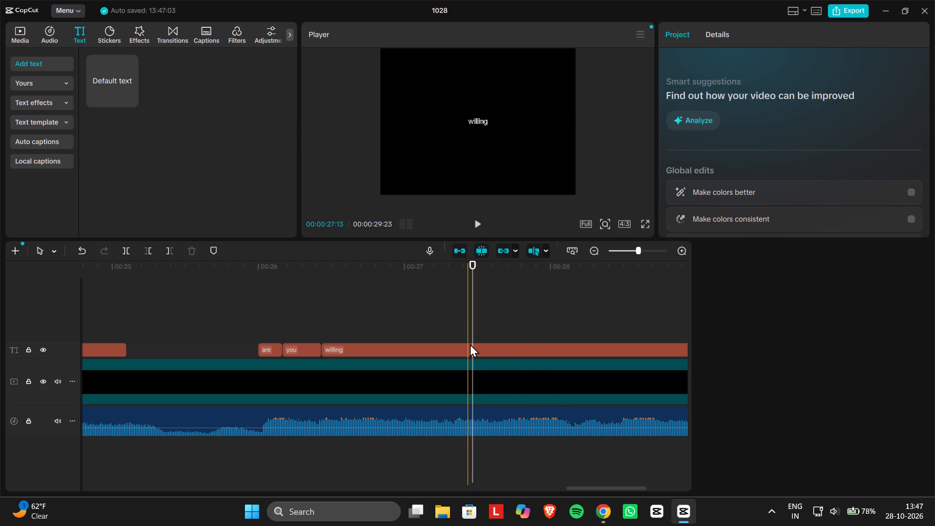
click(470, 344)
key(ctrl+b)
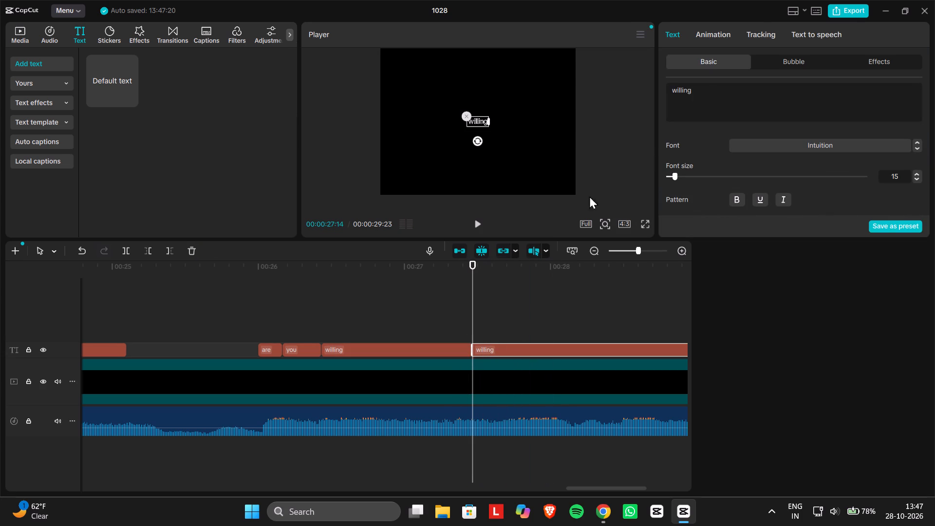
Change the text of the clip starting at 00:00:27:14 to "to".
click(703, 86)
key(BackSpace)
key(BackSpace)
key(BackSpace)
key(BackSpace)
key(BackSpace)
key(BackSpace)
key(BackSpace)
key(BackSpace)
key(BackSpace)
key(BackSpace)
key(BackSpace)
key(BackSpace)
key(BackSpace)
key(BackSpace)
key(BackSpace)
key(BackSpace)
key(BackSpace)
key(BackSpace)
key(BackSpace)
key(BackSpace)
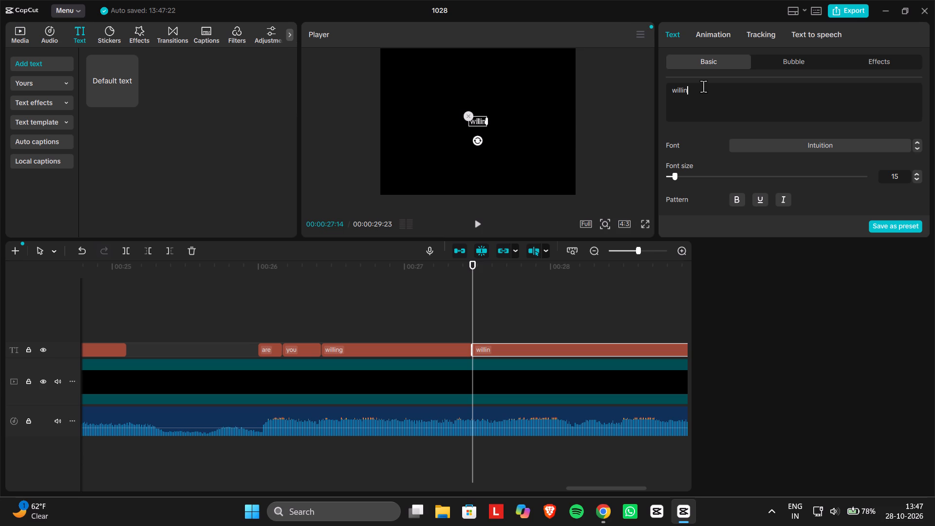
text(to)
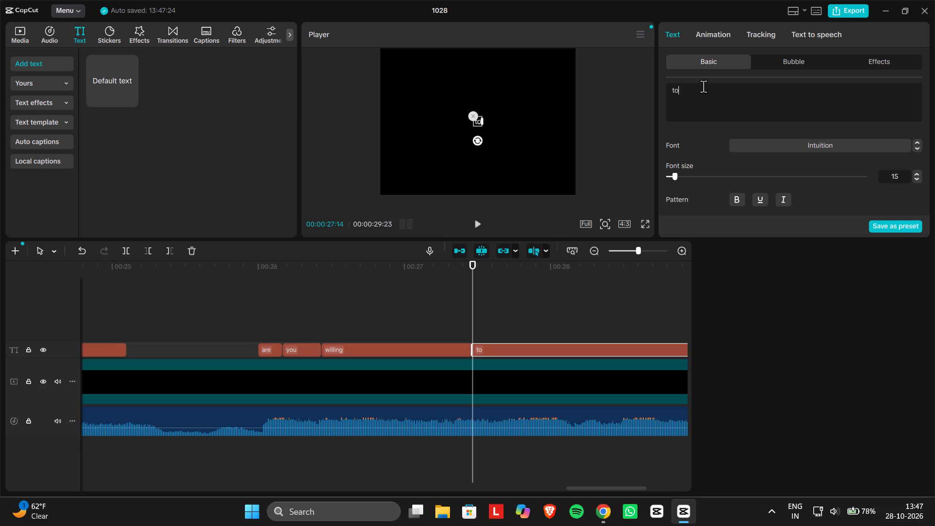
Listen for the start of the next word and split the "to" clip at 00:00:27:21.
click(491, 287)
drag(491, 287, 475, 291)
key(space)
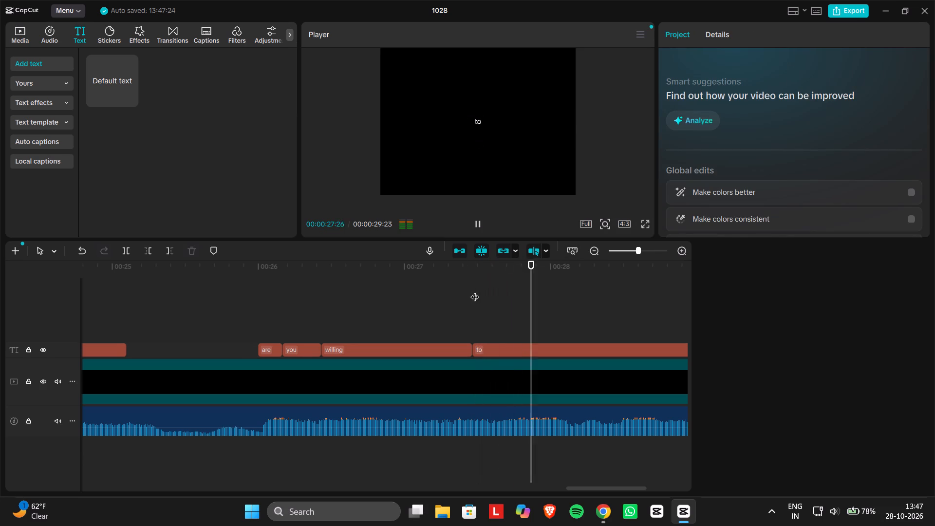
click(519, 301)
drag(519, 302, 510, 305)
key(space)
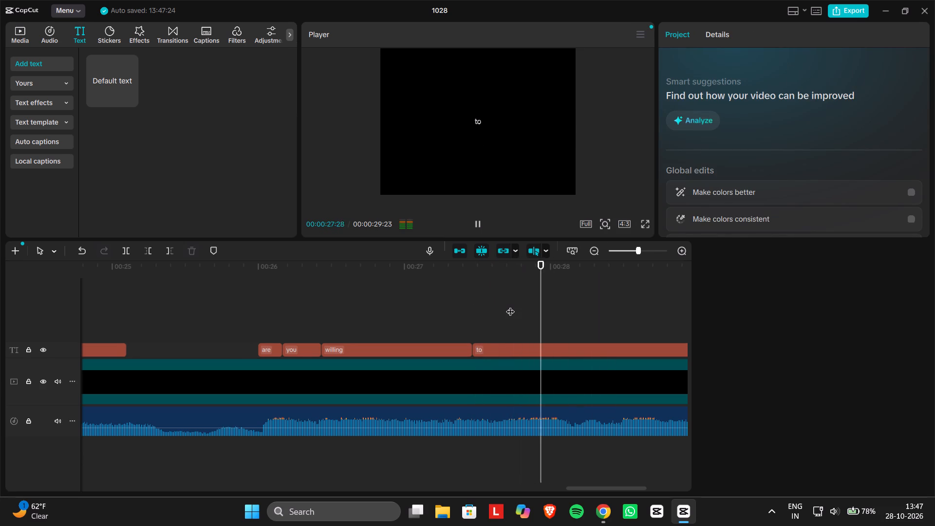
click(510, 305)
drag(510, 305, 515, 306)
key(space)
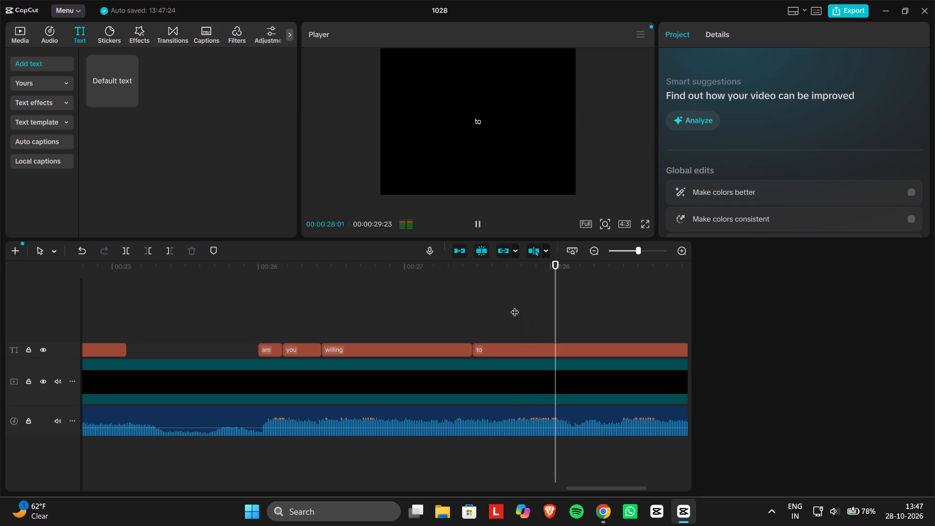
click(515, 306)
drag(515, 306, 505, 307)
key(space)
click(505, 308)
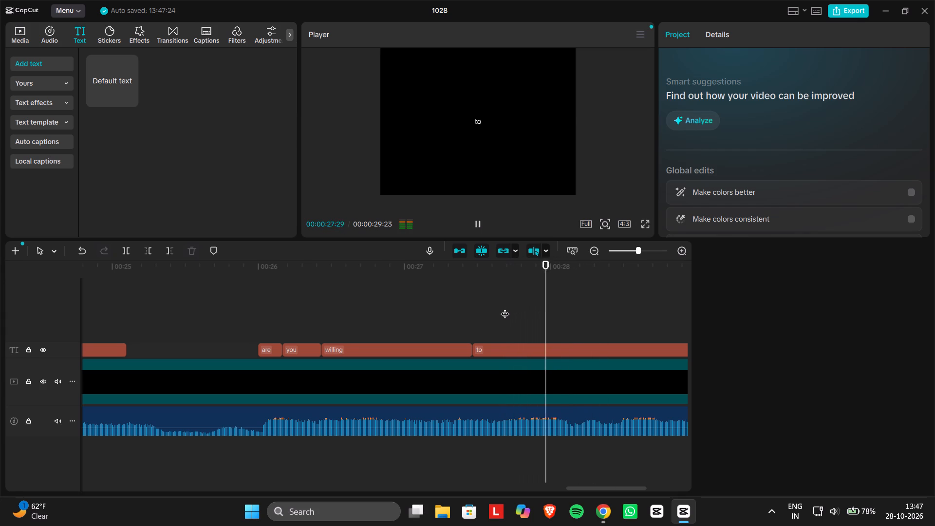
click(505, 308)
click(506, 347)
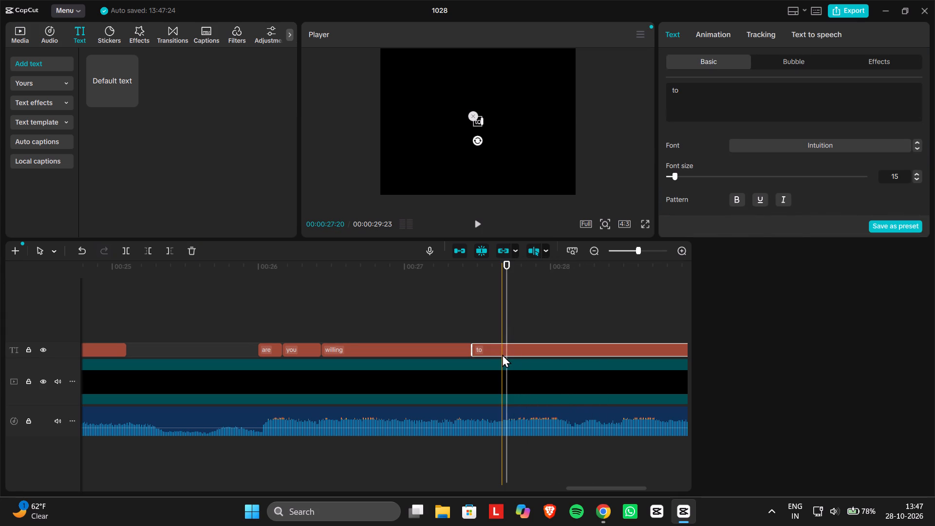
key(ctrl+b)
Change the text of the clip starting at 00:00:27:21 to "sacrifice", checking the spelling on the Genius lyrics page in Chrome.
click(714, 92)
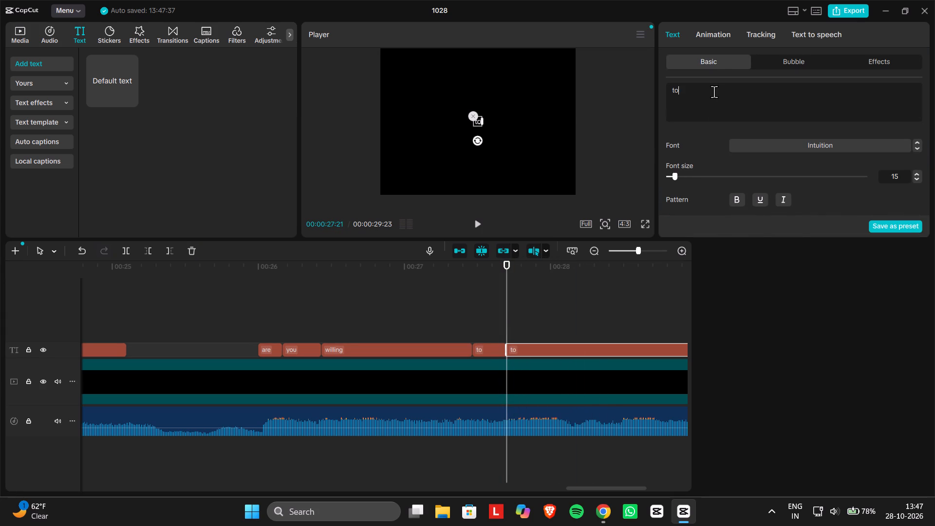
key(BackSpace)
key(BackSpace)
key(BackSpace)
key(BackSpace)
key(BackSpace)
key(BackSpace)
key(BackSpace)
key(BackSpace)
key(BackSpace)
text(sacrifi)
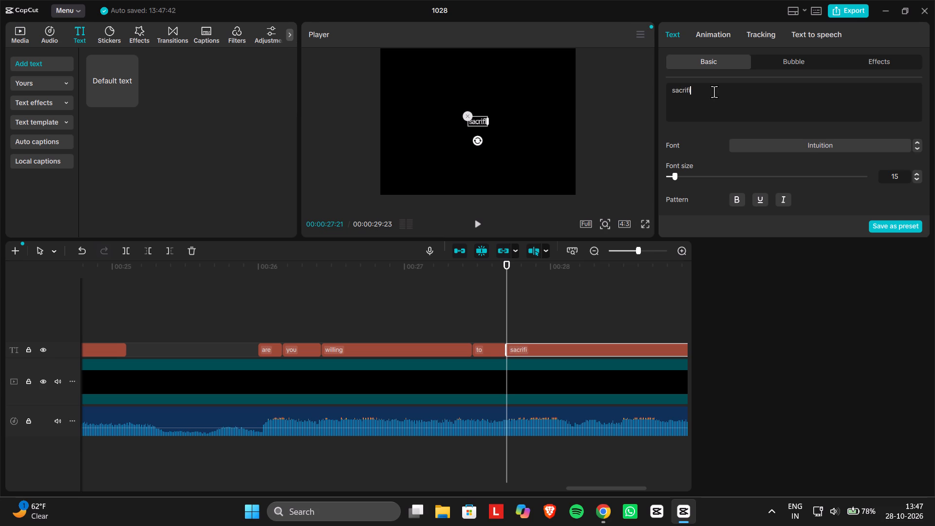
click(607, 513)
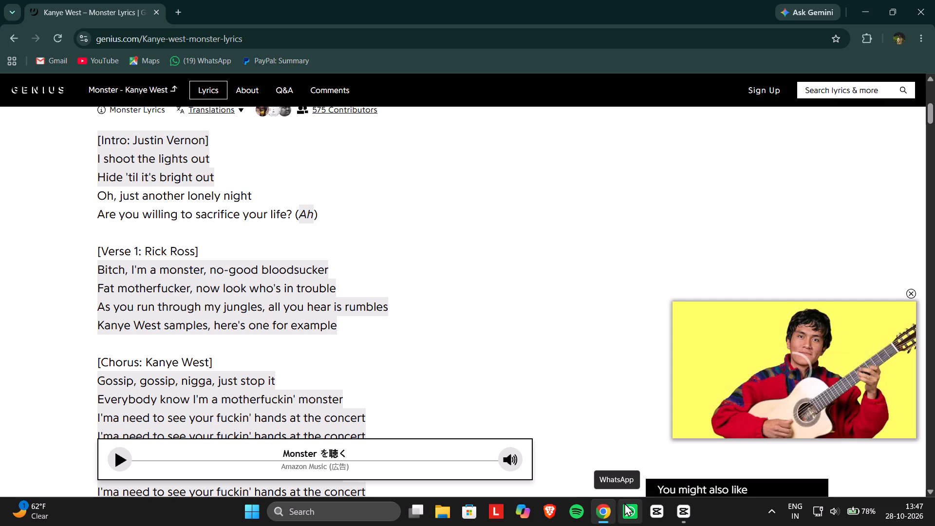
click(683, 516)
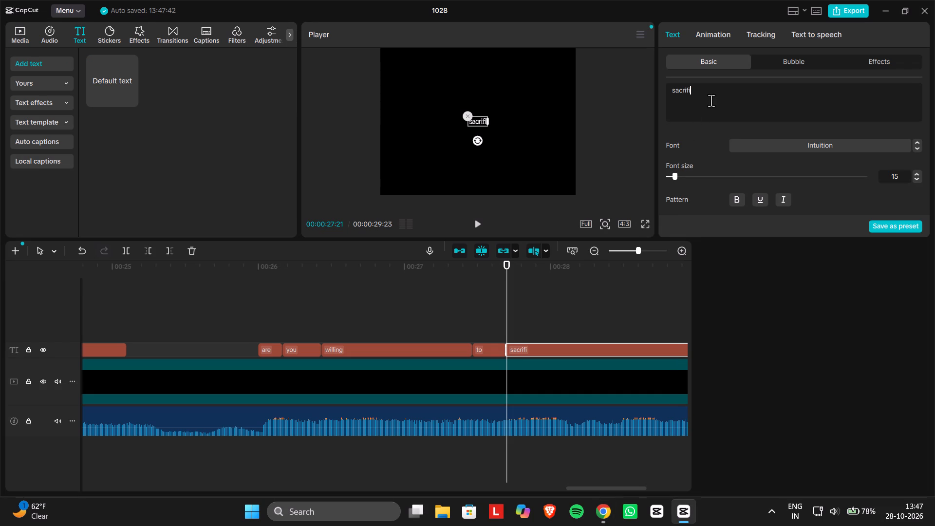
text(ce)
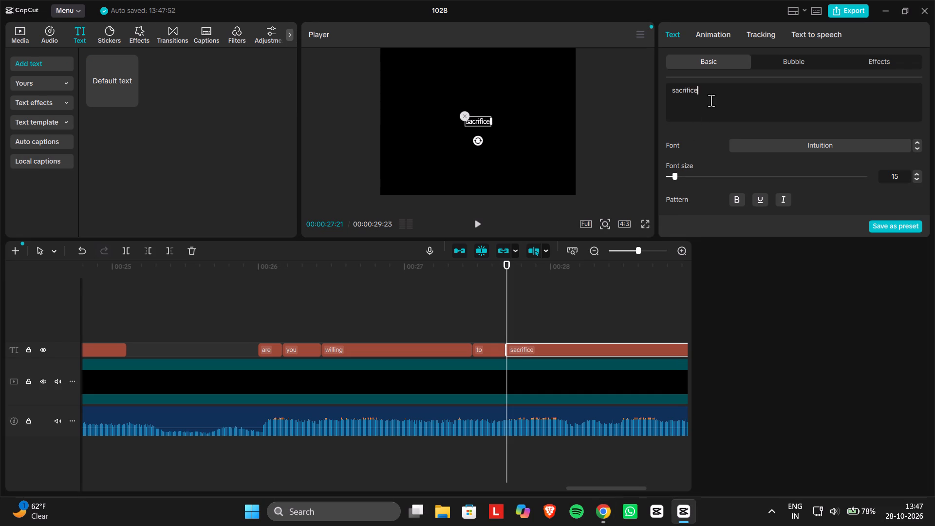
Check the next word on the Genius lyrics page in Chrome, listen for its start, and split the "sacrifice" clip at 00:00:28:27.
click(607, 517)
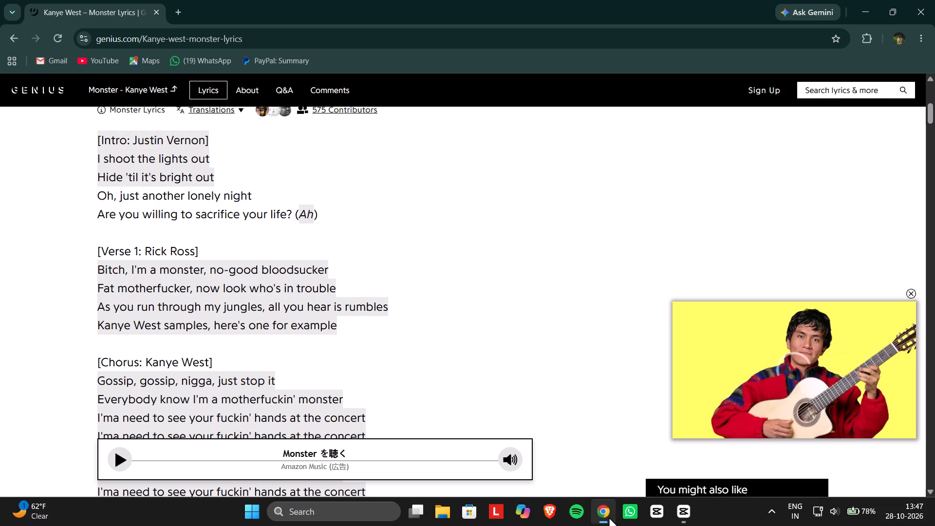
click(679, 515)
click(489, 317)
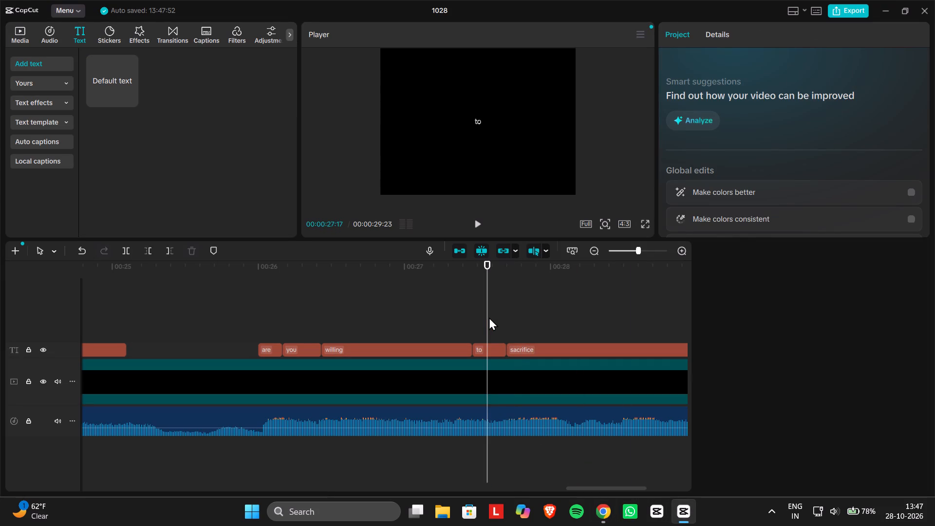
key(v)
click(489, 317)
key(space)
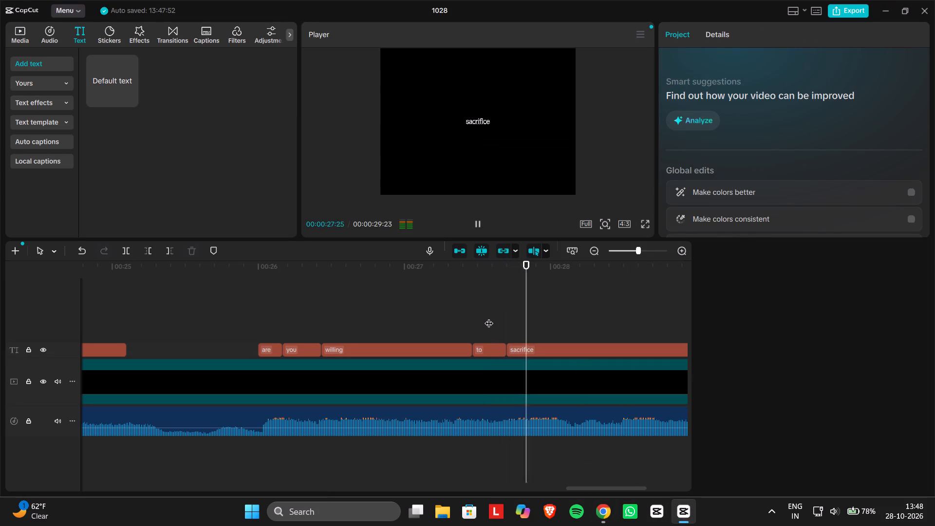
click(489, 317)
drag(489, 317, 586, 331)
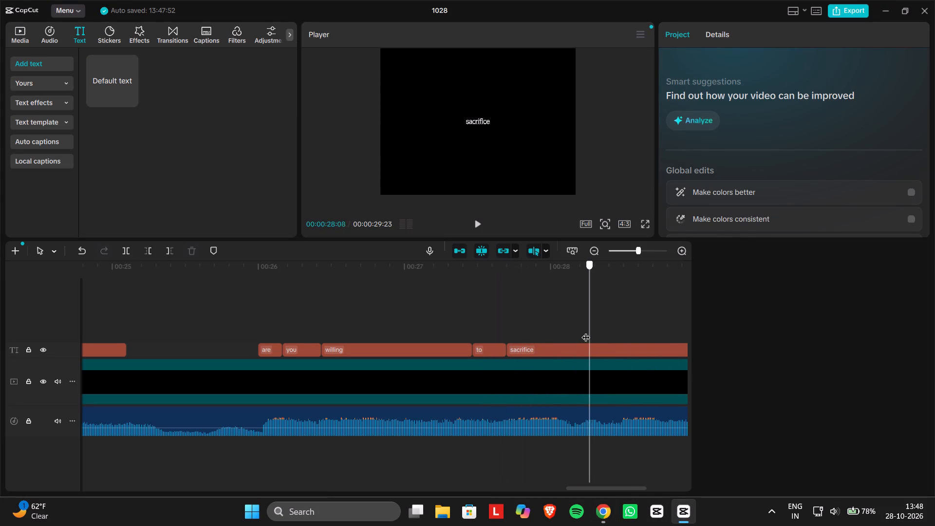
drag(586, 331, 580, 331)
key(space)
click(580, 331)
drag(580, 331, 681, 323)
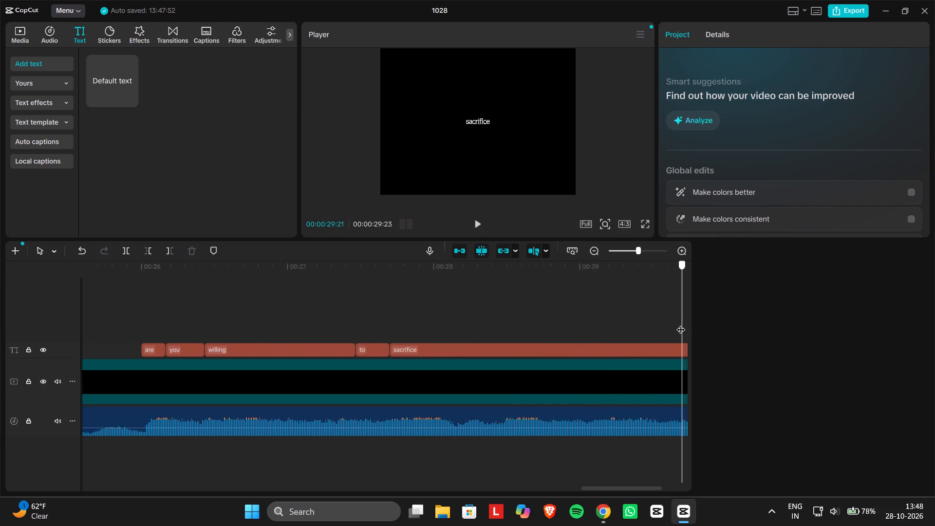
drag(681, 323, 429, 326)
key(space)
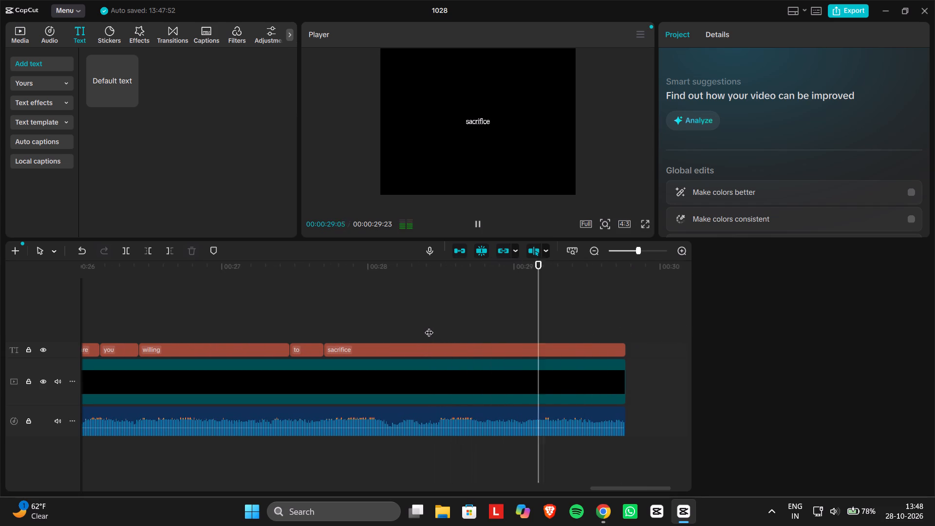
click(452, 327)
key(space)
click(452, 327)
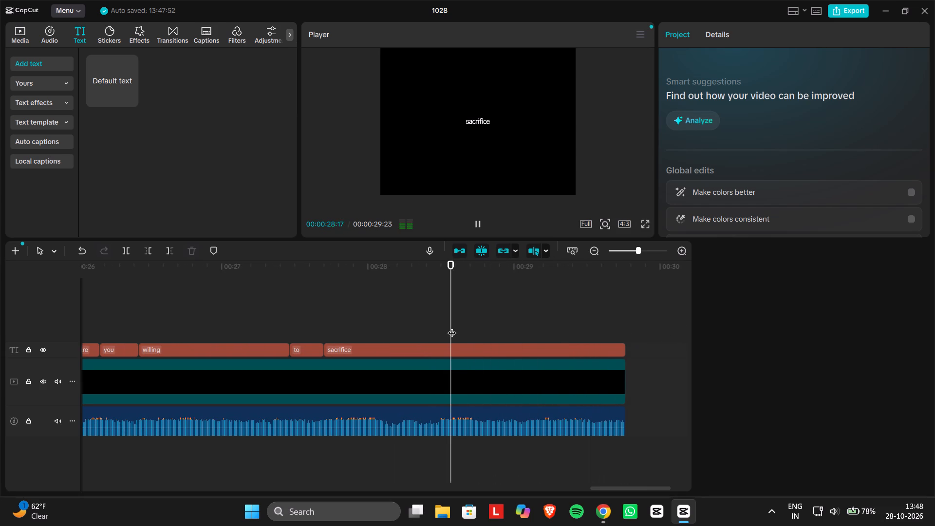
drag(452, 327, 483, 327)
key(space)
click(483, 327)
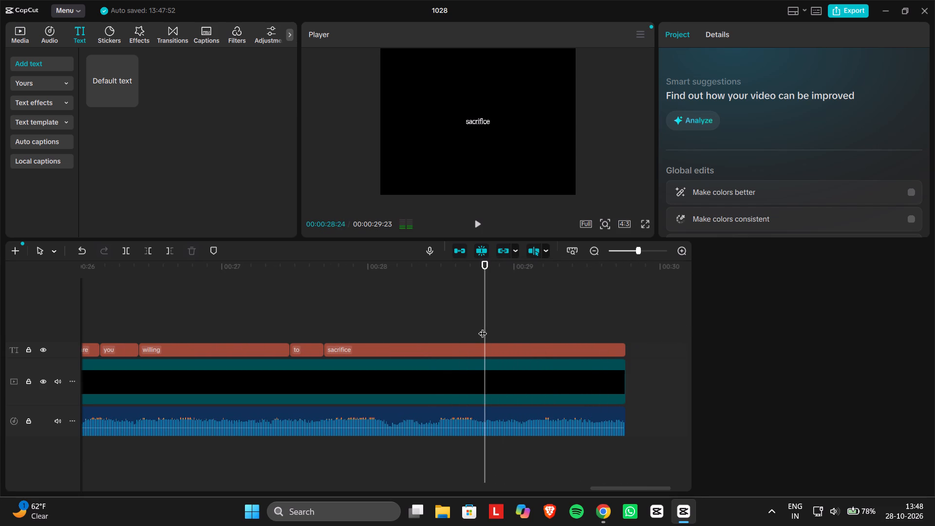
drag(483, 327, 325, 325)
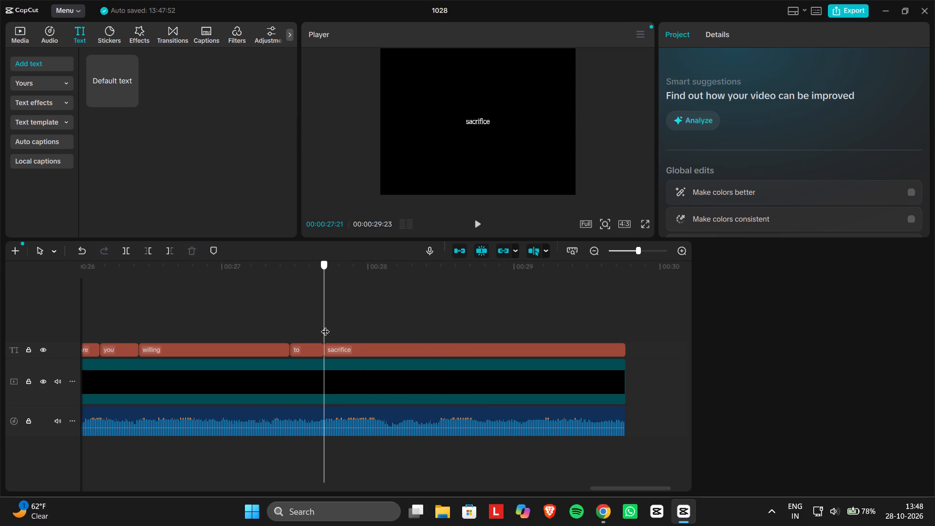
drag(325, 325, 324, 326)
key(space)
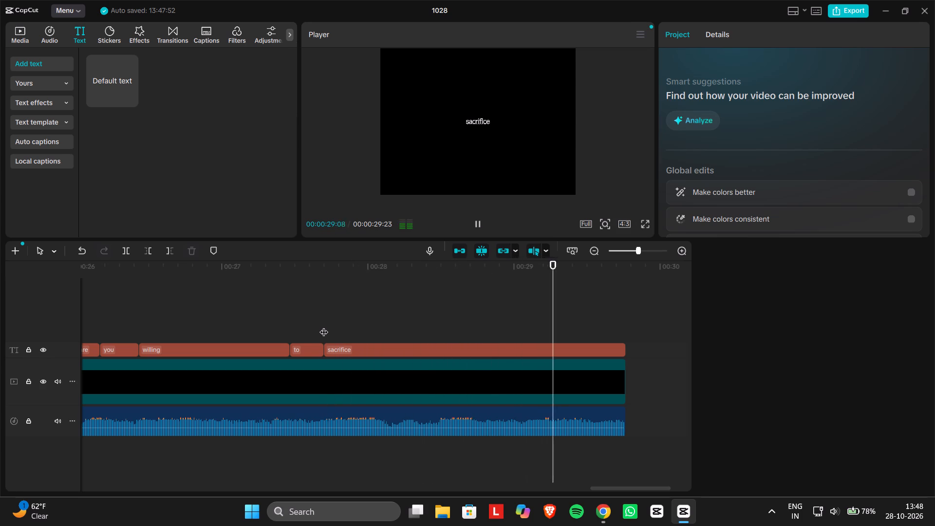
click(481, 328)
drag(482, 327, 505, 324)
key(space)
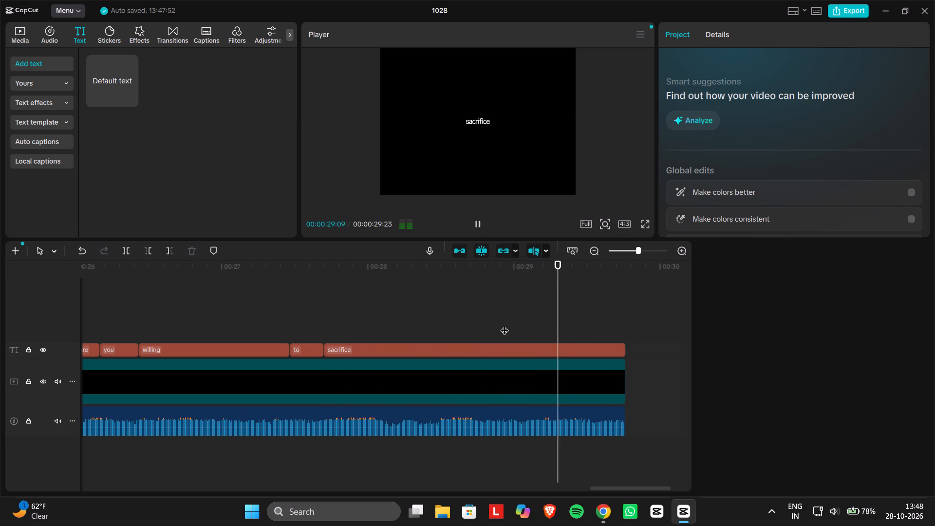
click(505, 324)
drag(505, 324, 501, 329)
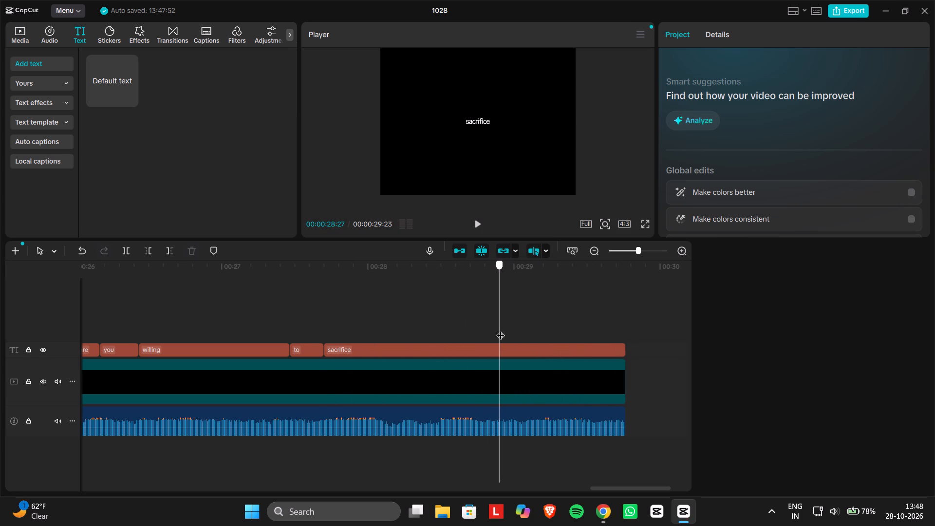
drag(501, 329, 501, 329)
click(500, 353)
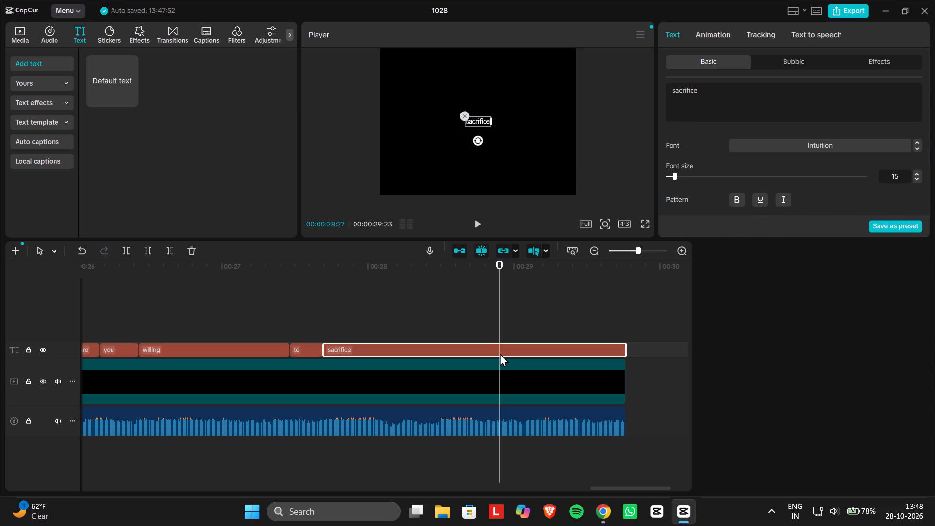
key(ctrl+b)
Change the text of the clip starting at 00:00:28:27 to "your".
click(726, 84)
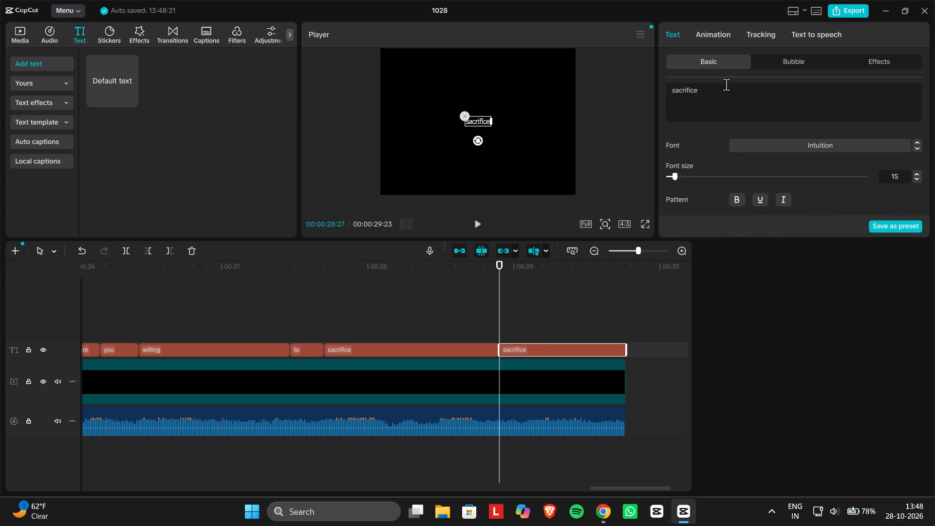
click(726, 84)
click(719, 96)
key(BackSpace)
key(BackSpace)
key(BackSpace)
key(BackSpace)
key(BackSpace)
key(BackSpace)
key(BackSpace)
key(BackSpace)
key(BackSpace)
key(BackSpace)
key(BackSpace)
key(BackSpace)
key(BackSpace)
key(BackSpace)
key(BackSpace)
key(BackSpace)
key(BackSpace)
key(BackSpace)
key(BackSpace)
key(BackSpace)
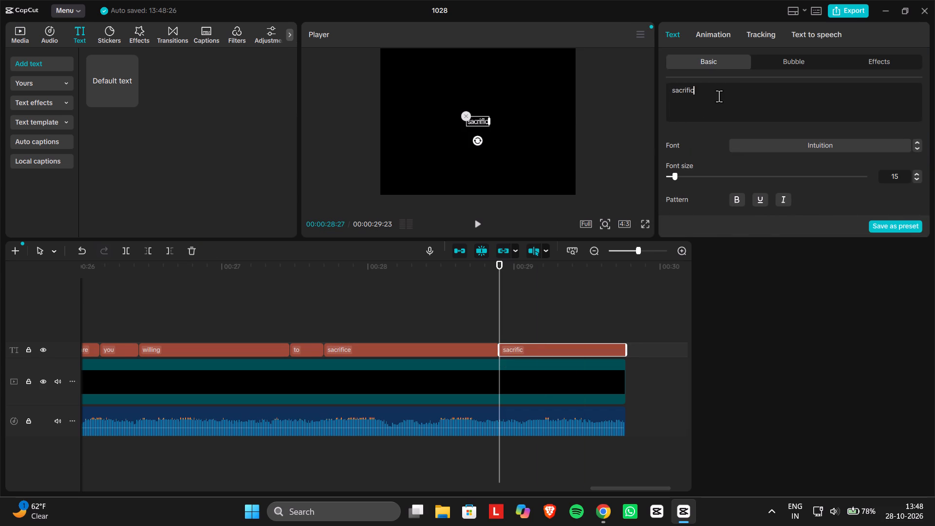
text(your)
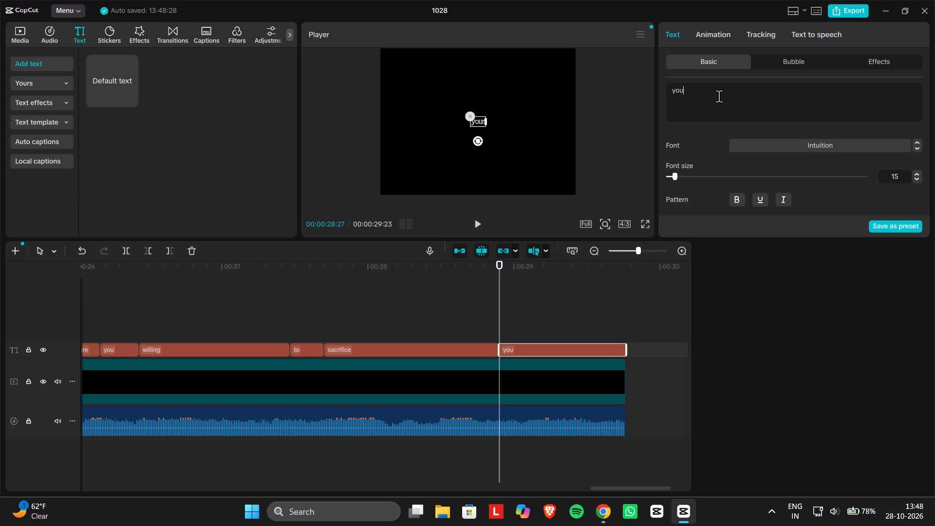
Listen for where the word after "your" begins and split the "your" clip at 00:00:29:06.
click(507, 309)
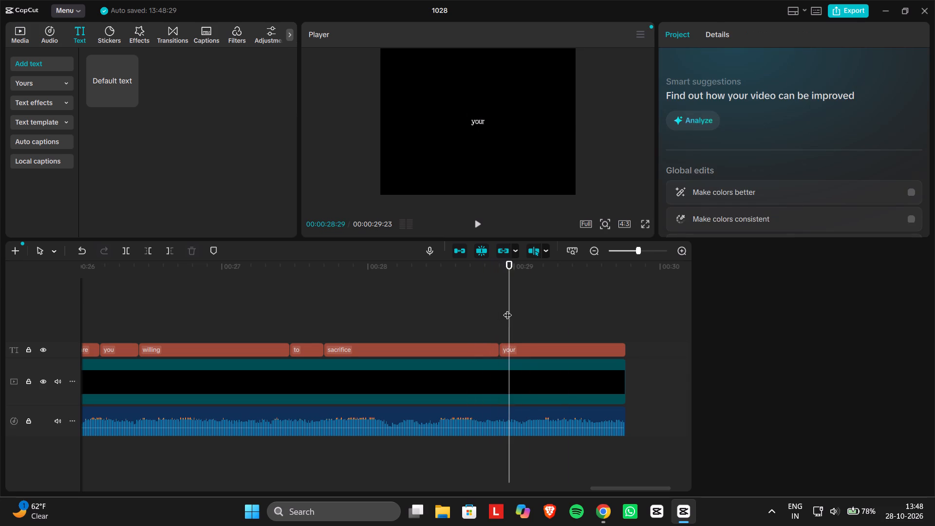
key(space)
click(548, 310)
drag(548, 310, 541, 311)
key(space)
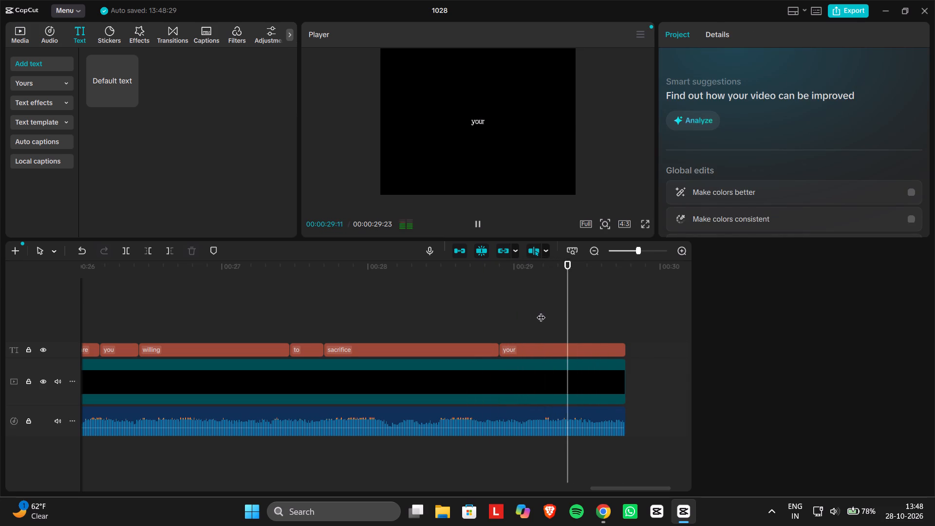
click(541, 311)
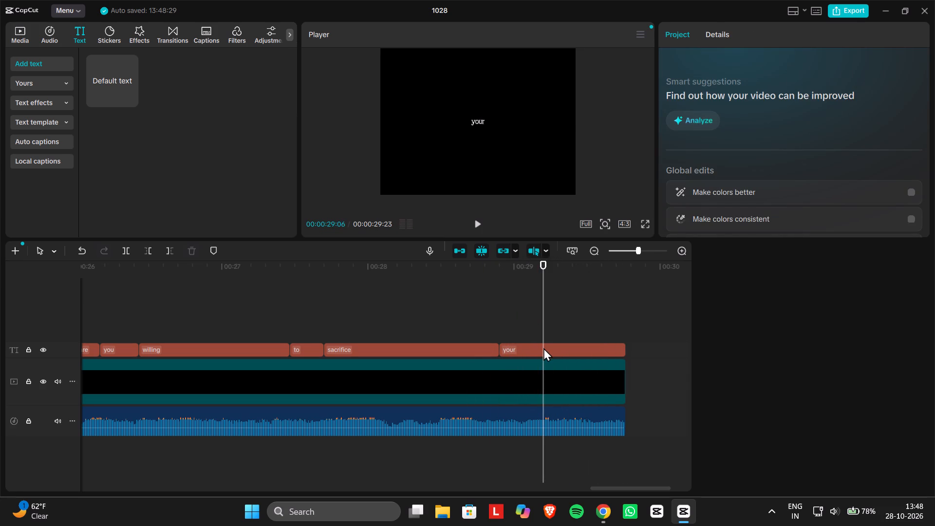
click(543, 349)
key(ctrl+b)
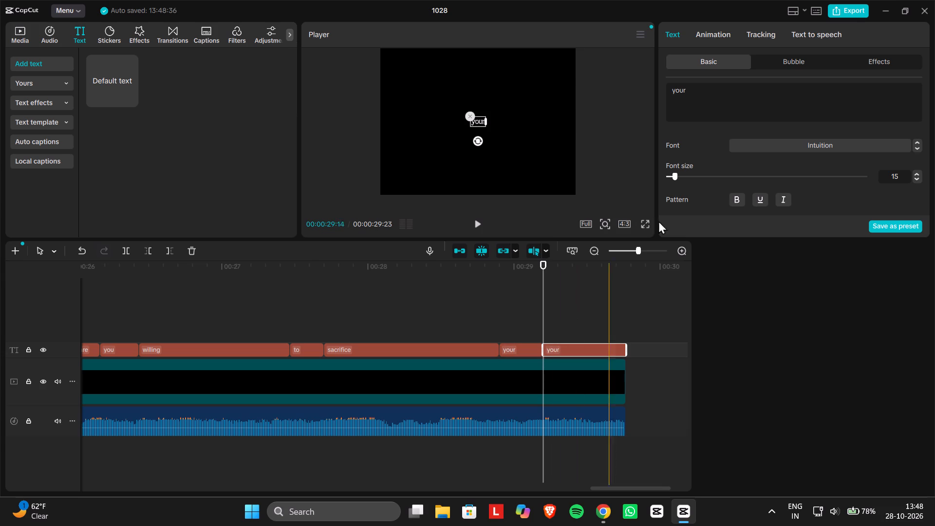
Change the text of the clip starting at 00:00:29:06 to "Life".
click(750, 97)
key(BackSpace)
key(BackSpace)
key(BackSpace)
key(BackSpace)
key(BackSpace)
key(BackSpace)
key(BackSpace)
key(BackSpace)
key(BackSpace)
key(BackSpace)
key(BackSpace)
key(BackSpace)
key(BackSpace)
key(BackSpace)
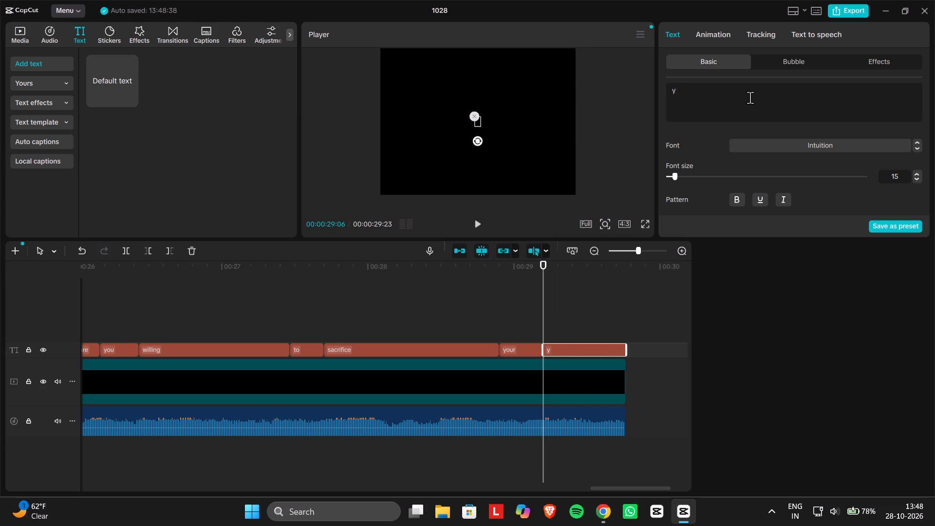
text(Life)
double_click(585, 332)
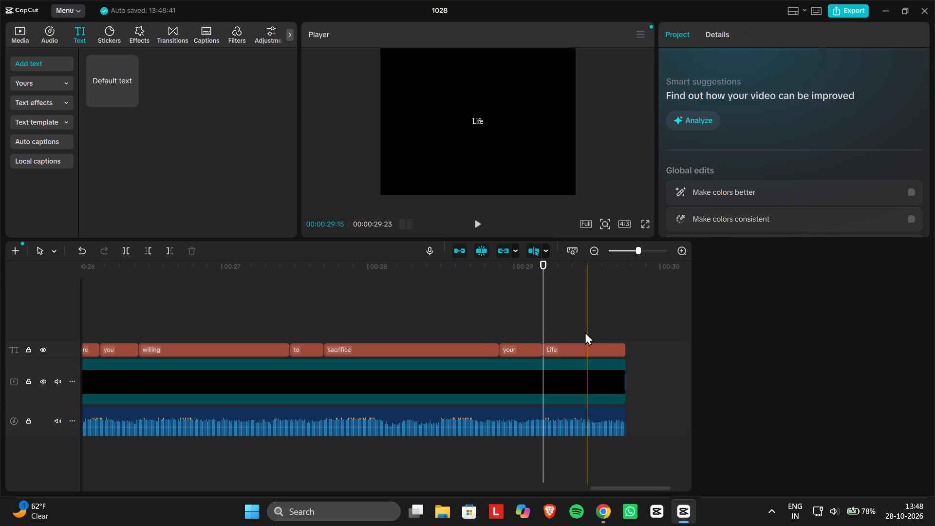
Play the whole project from 00:00:00:00 to check all captions against the vocals.
drag(635, 250, 618, 252)
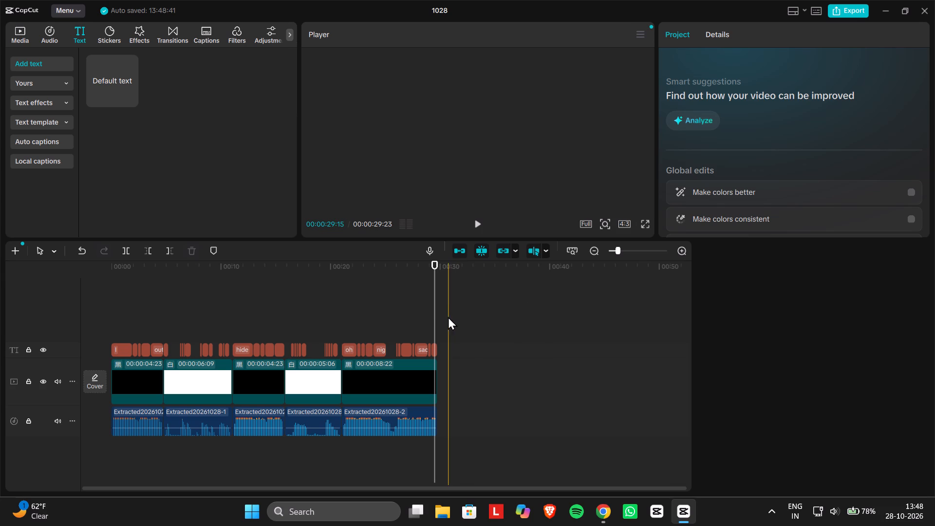
click(432, 312)
drag(433, 312, 0, 311)
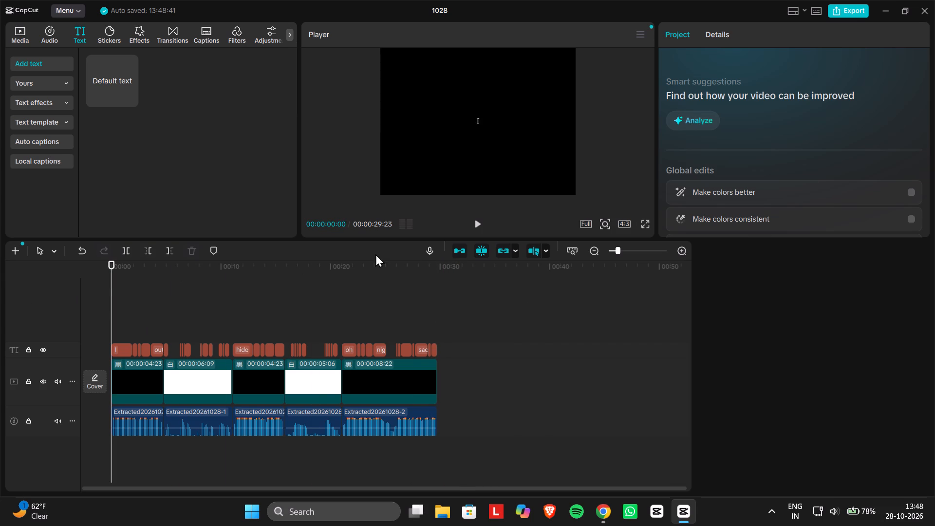
key(space)
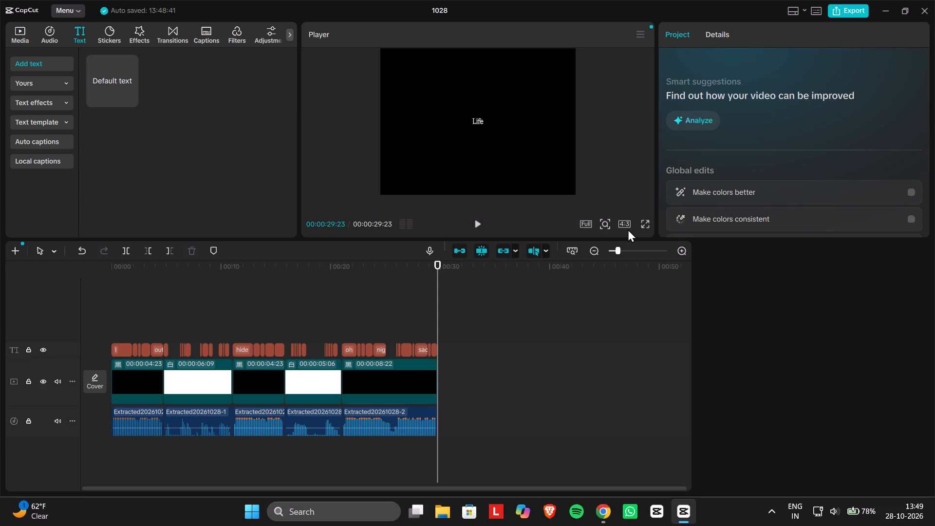
Play back the last line around the "sacrifice" clip to check how its syllables line up with the vocals.
click(393, 308)
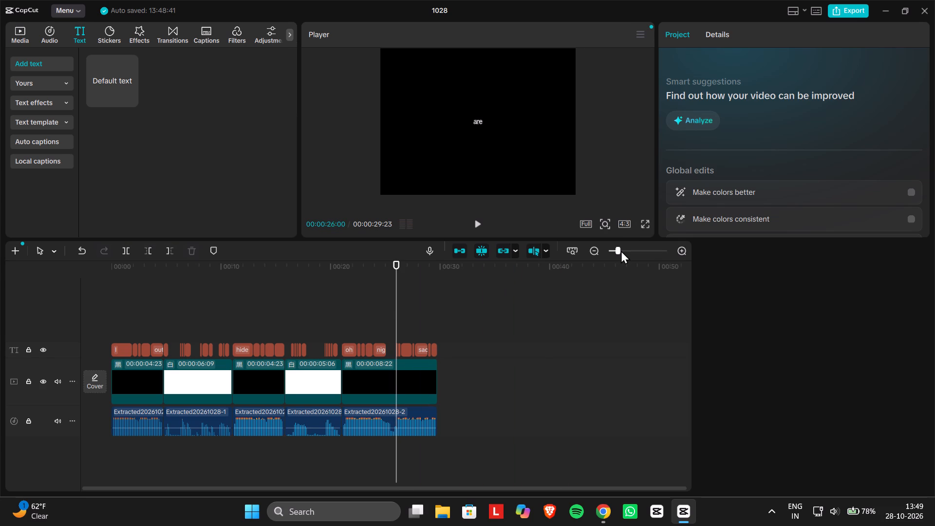
drag(621, 250, 626, 250)
key(space)
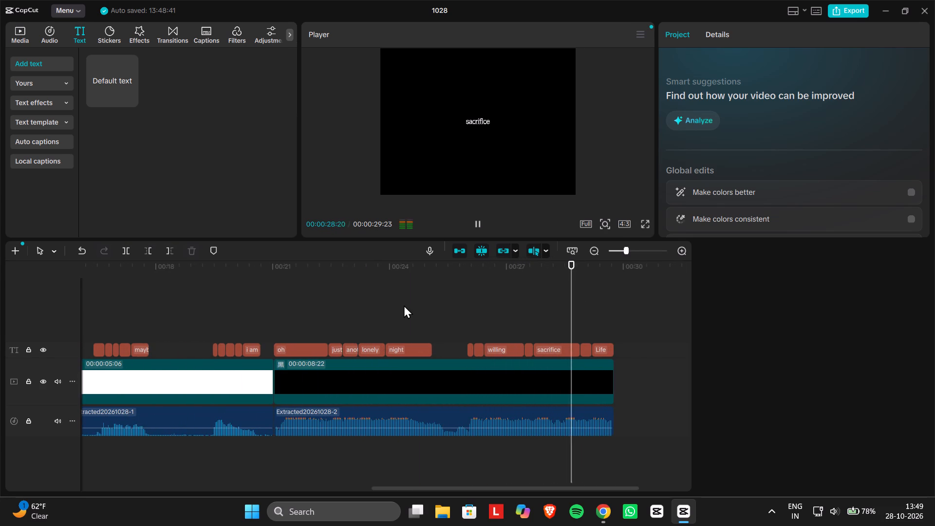
click(528, 309)
drag(528, 309, 534, 310)
key(space)
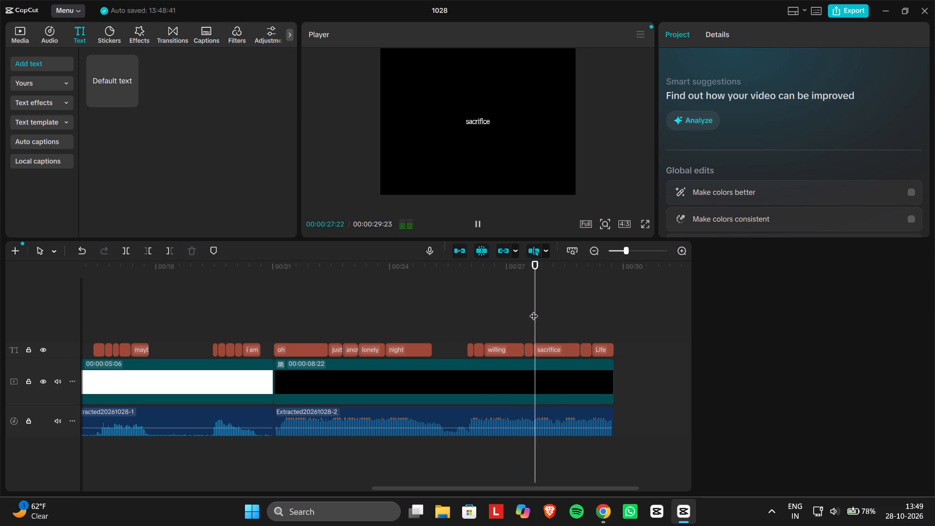
key(space)
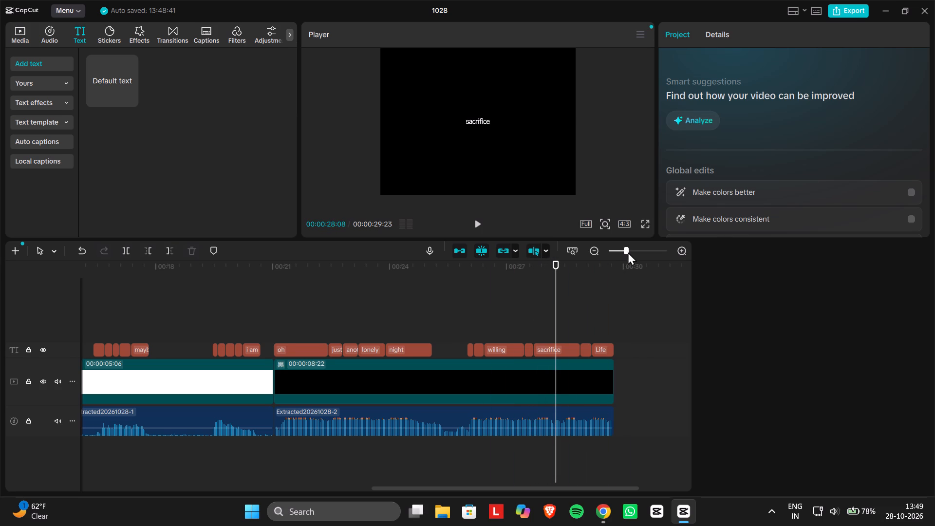
drag(628, 252, 641, 253)
click(552, 301)
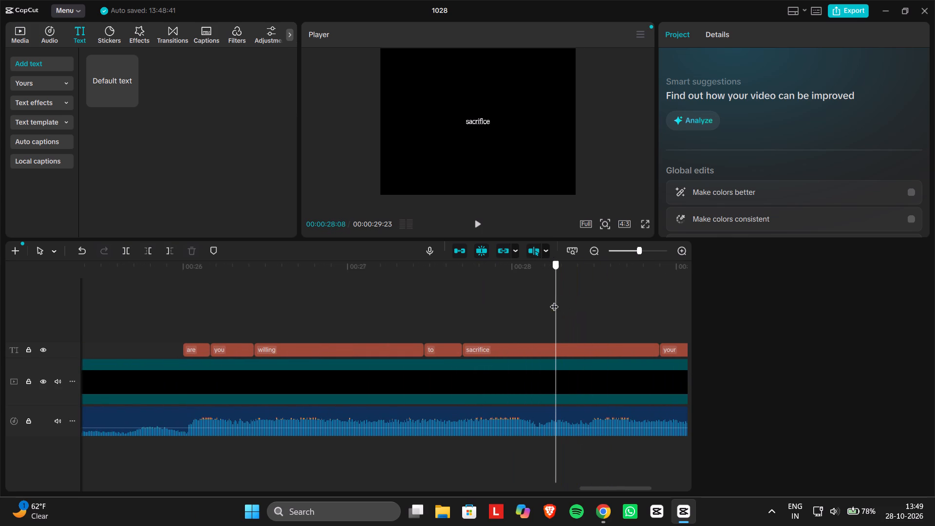
drag(554, 301, 659, 304)
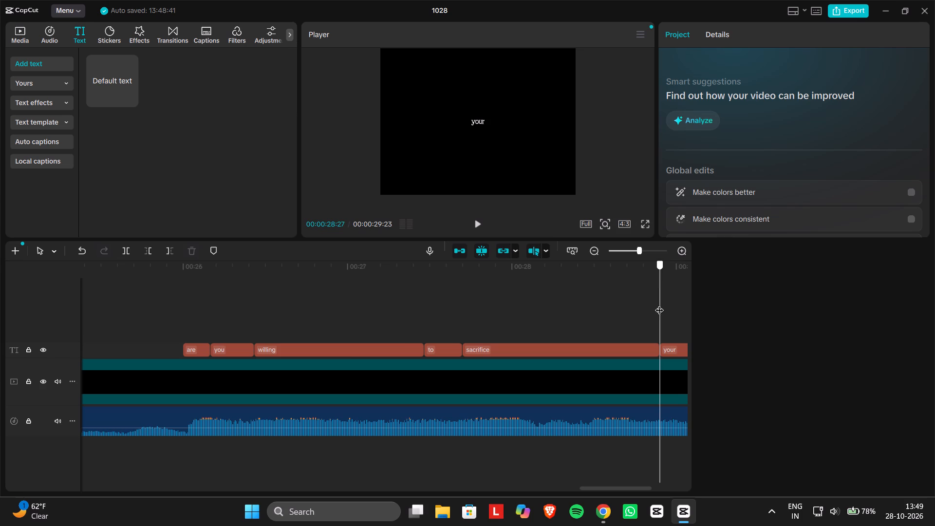
drag(659, 304, 303, 299)
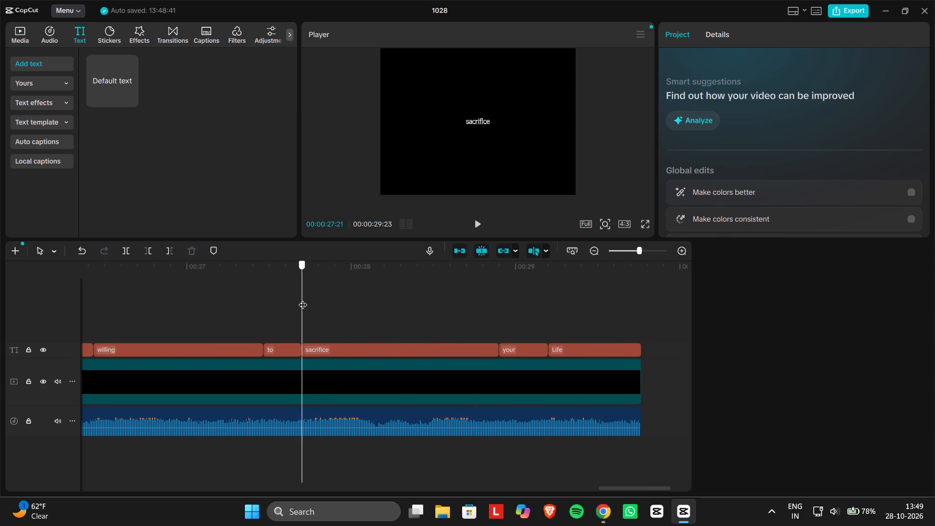
drag(303, 299, 302, 299)
key(space)
key(space)
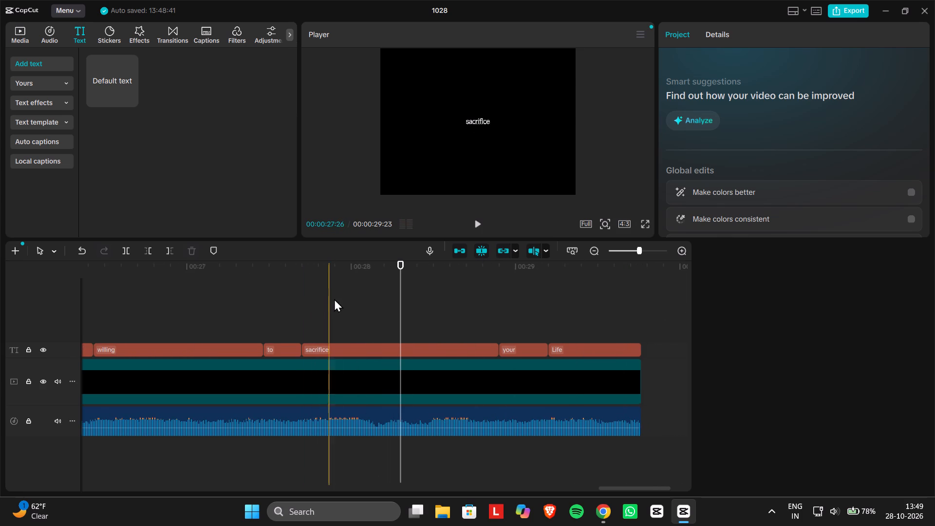
Listen for where the second syllable of "sacrifice" begins and split only that text clip at 00:00:28:04.
click(367, 303)
drag(367, 303, 376, 303)
key(space)
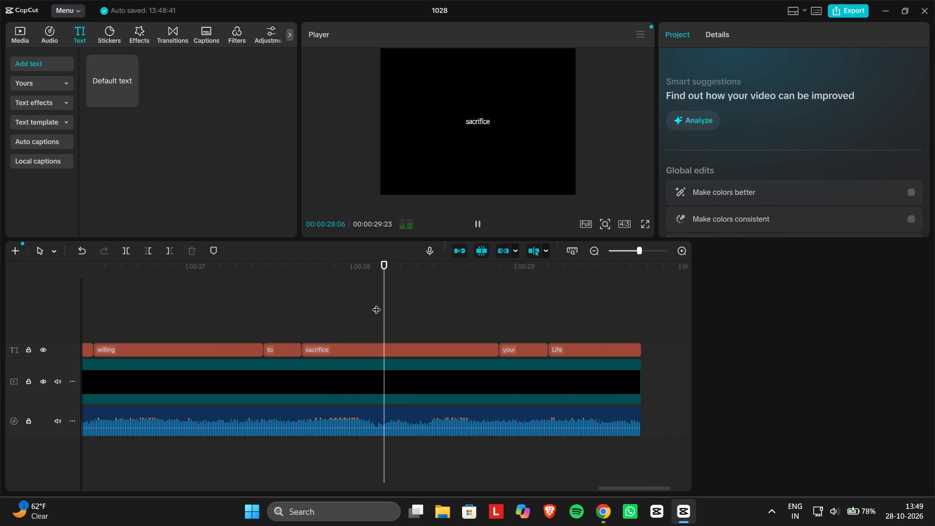
click(376, 303)
key(space)
key(space)
click(376, 303)
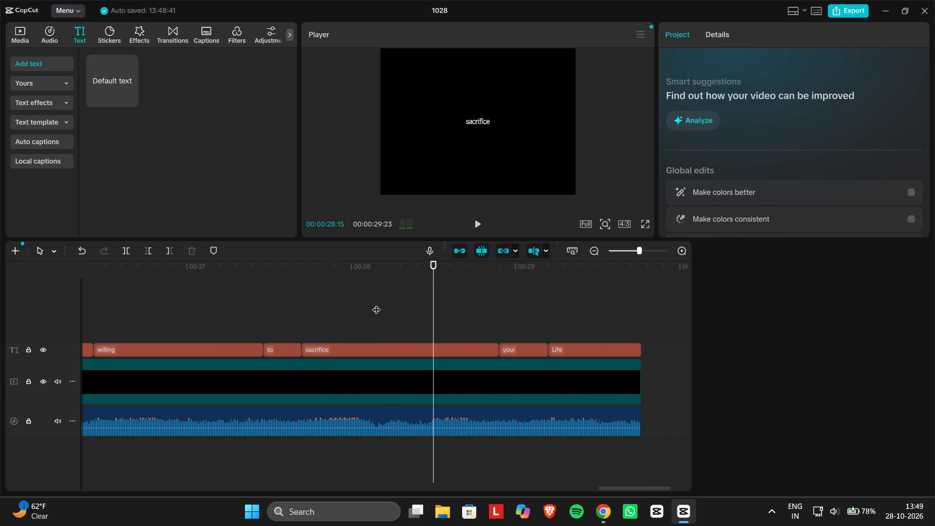
drag(376, 303, 343, 308)
key(space)
key(space)
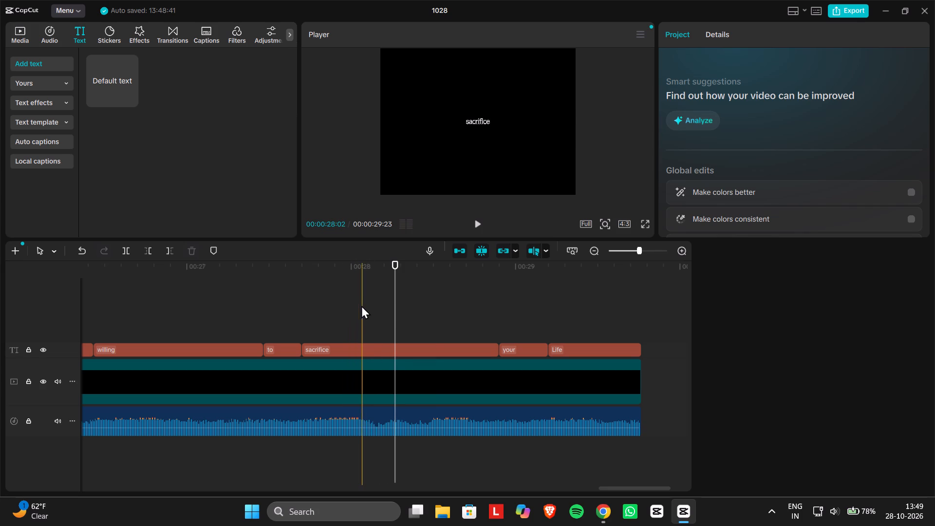
click(361, 305)
drag(361, 305, 375, 305)
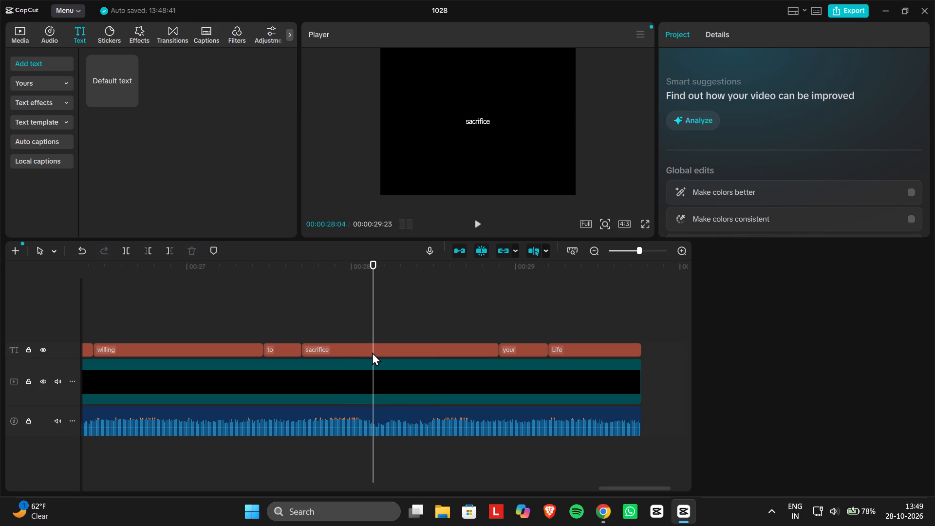
key(ctrl+b)
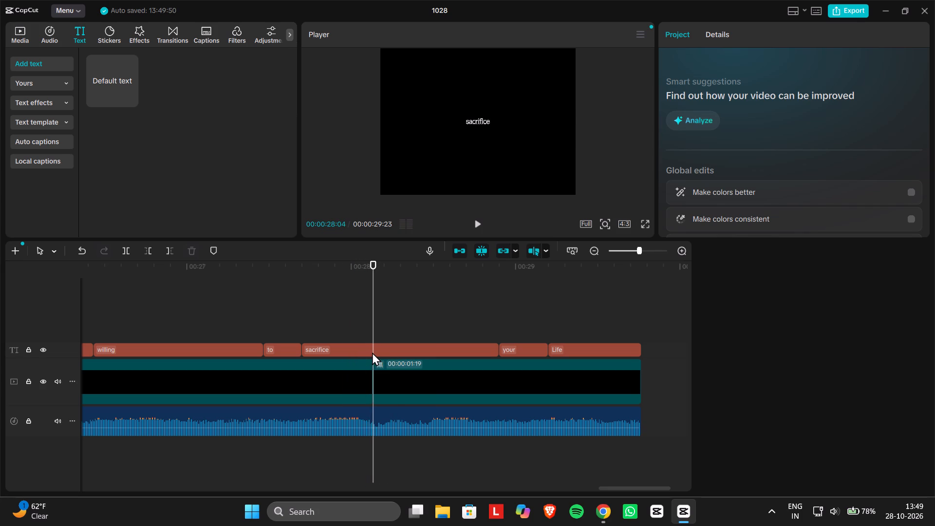
key(ctrl+z)
ctrl+click(372, 352)
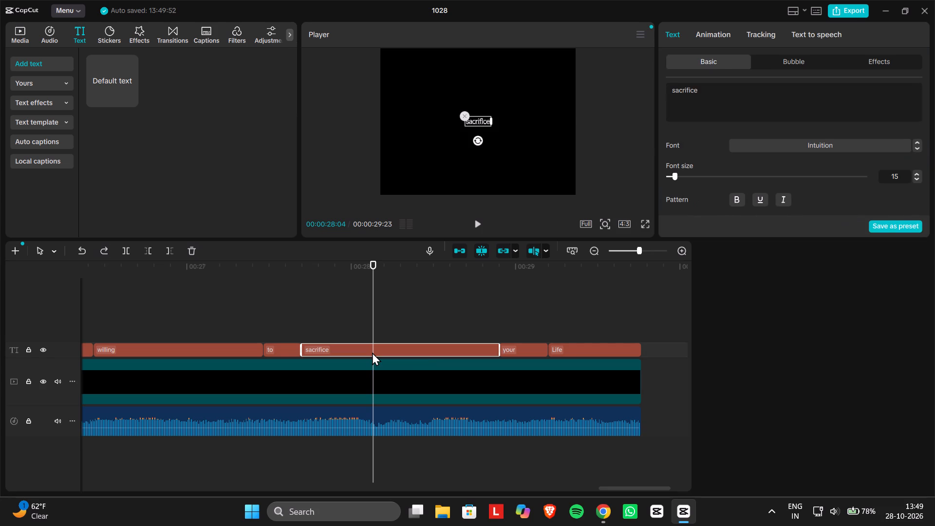
key(ctrl+b)
Listen for where the last syllable begins and split the second "sacrifice" clip at 00:00:28:14.
click(367, 326)
key(space)
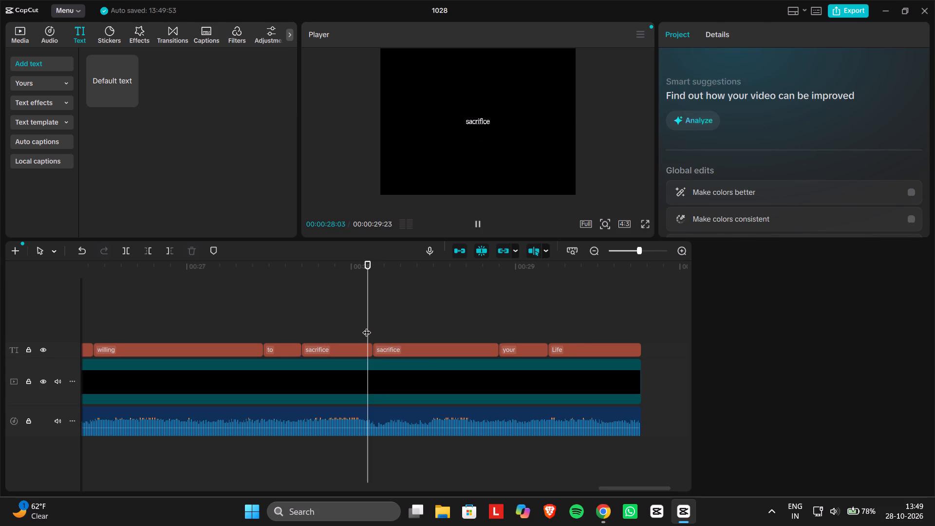
key(space)
double_click(423, 333)
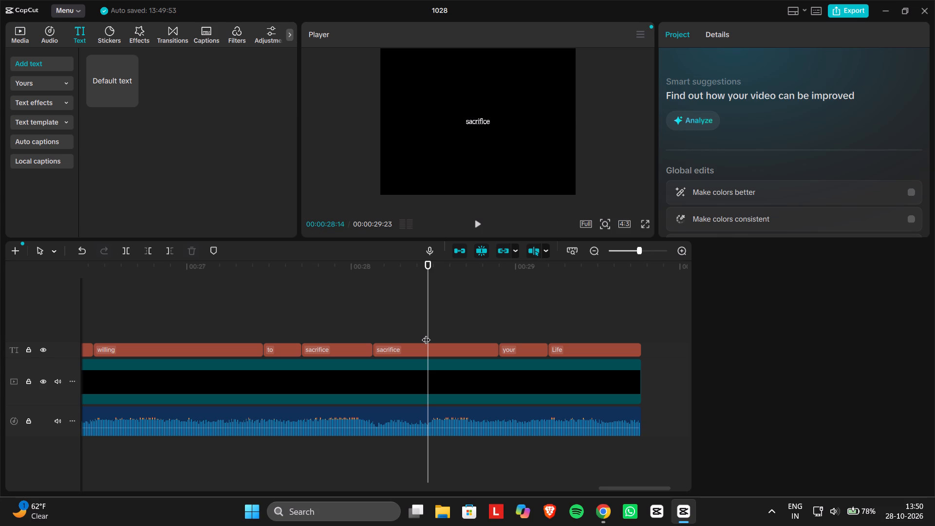
key(space)
key(space)
click(426, 334)
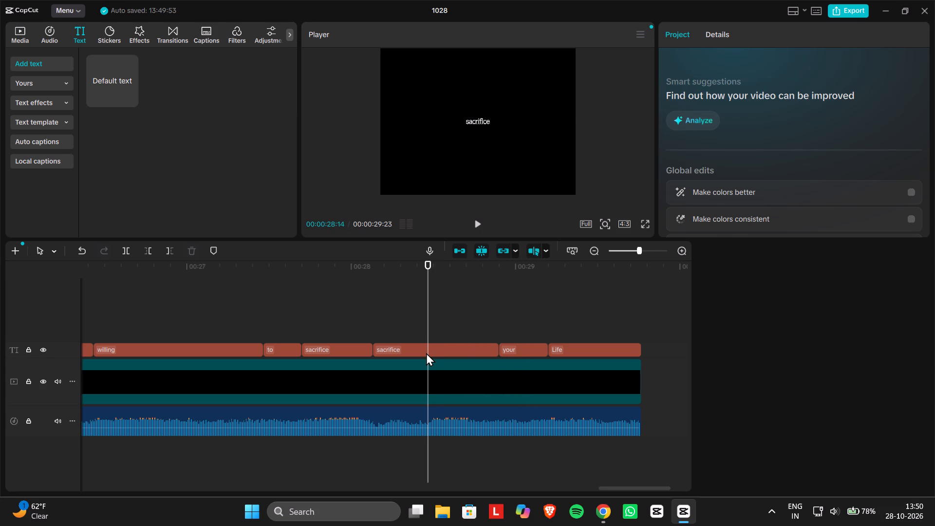
click(426, 353)
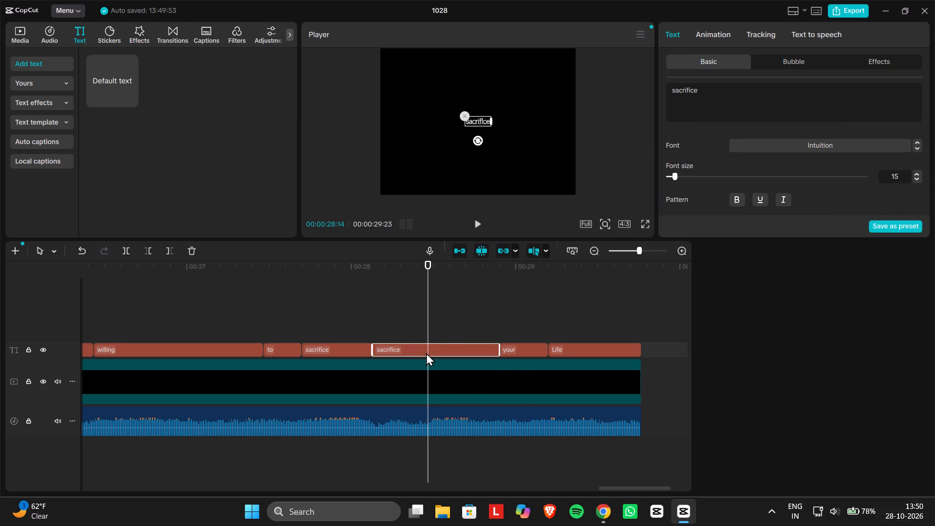
key(ctrl+b)
Put the three "sacrifice" pieces on separate text tracks, the first above and the third below the middle one, keeping their timing.
click(404, 321)
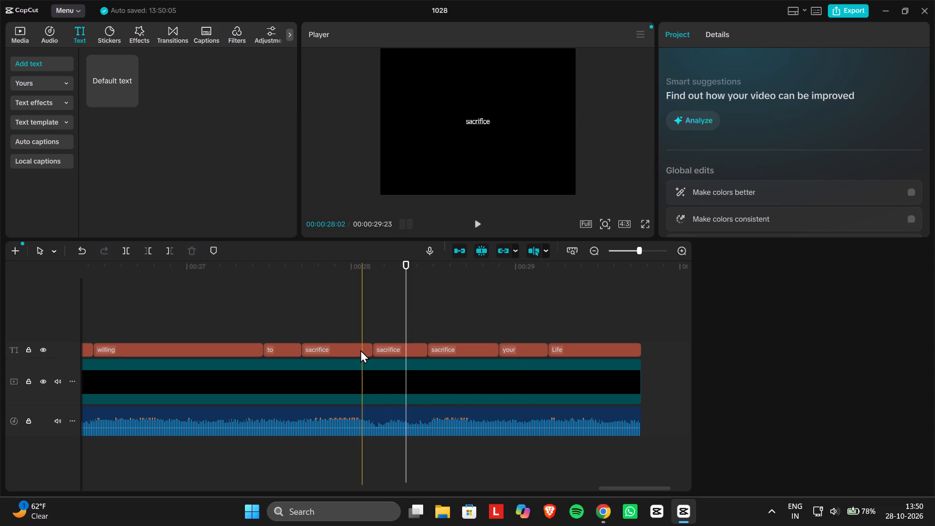
click(360, 350)
drag(360, 350, 361, 337)
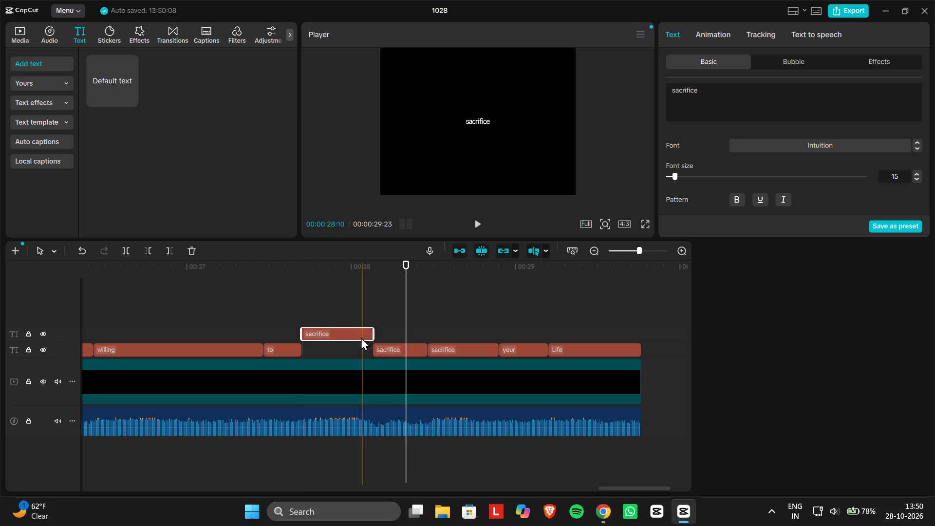
drag(356, 332, 355, 332)
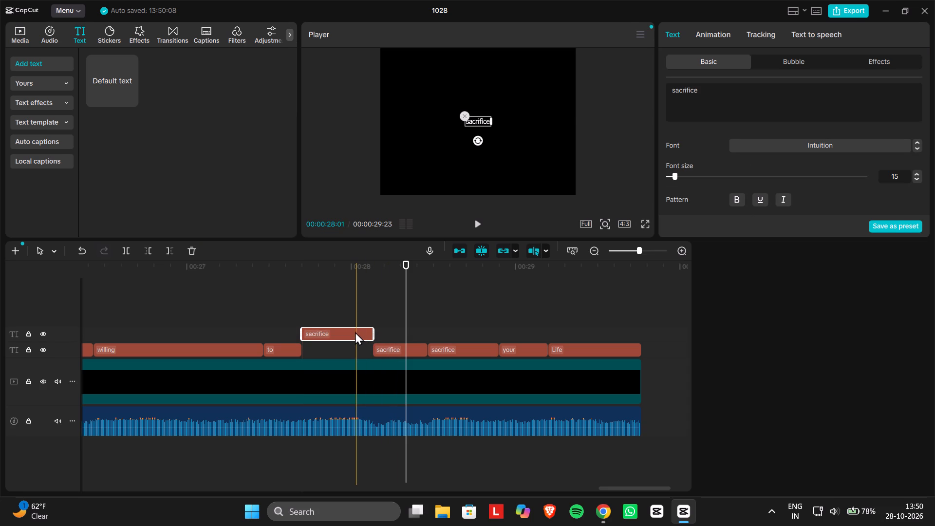
drag(355, 332, 354, 319)
drag(360, 331, 358, 323)
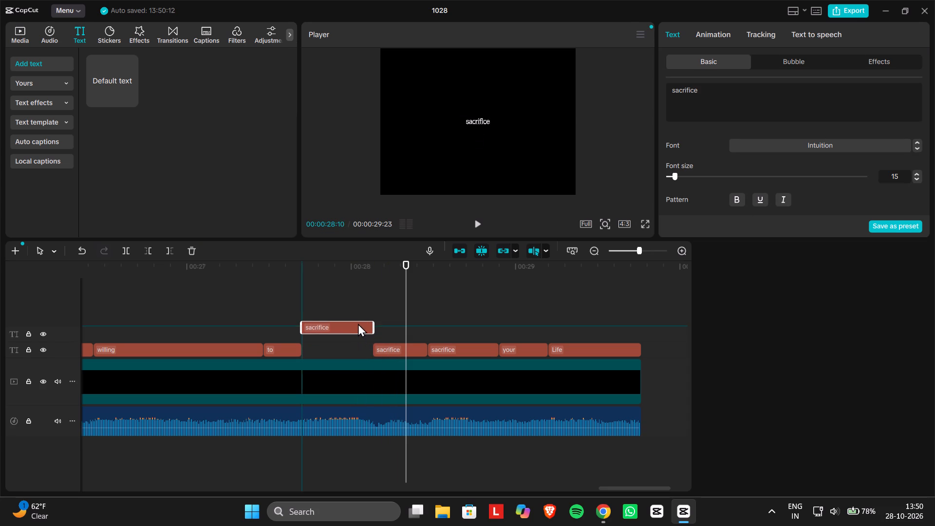
drag(358, 323, 357, 309)
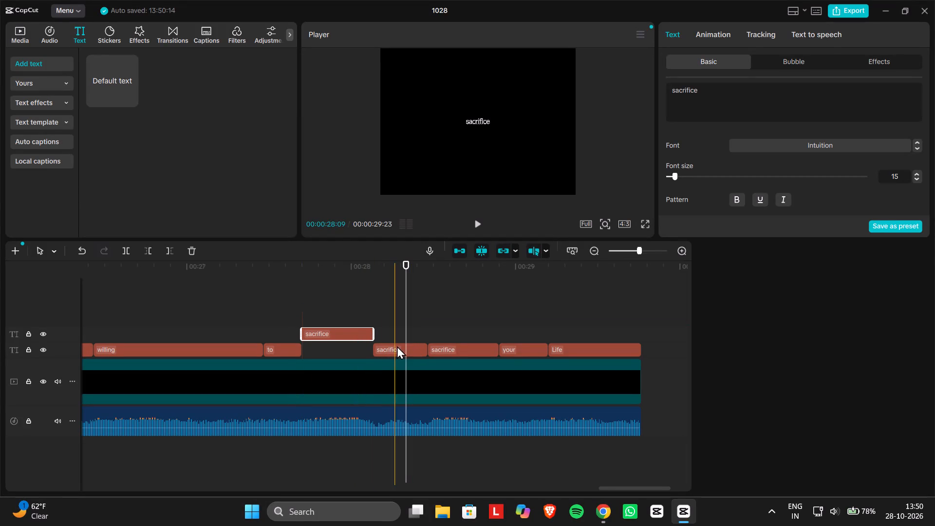
drag(442, 349, 443, 366)
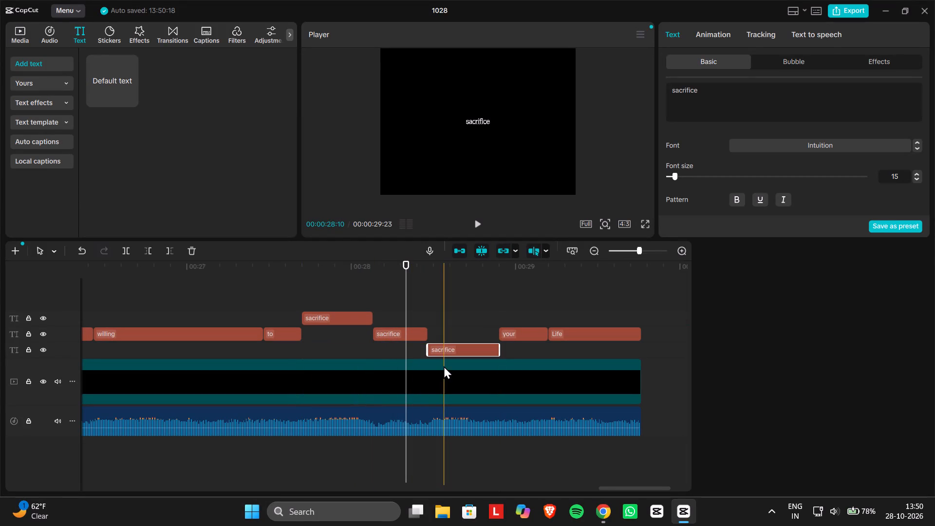
Play from the "to" clip through the first "sacrifice" piece to check the syllable timing.
click(413, 305)
drag(413, 305, 283, 301)
key(space)
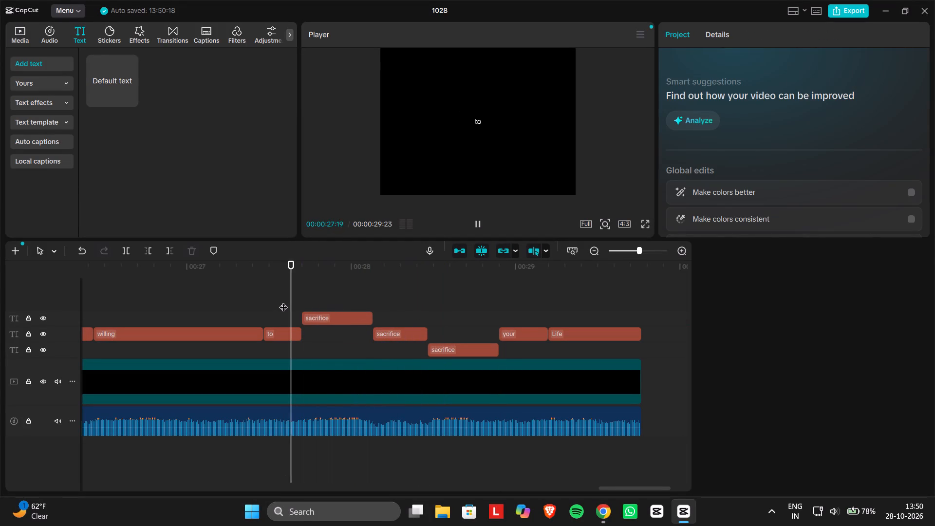
click(349, 297)
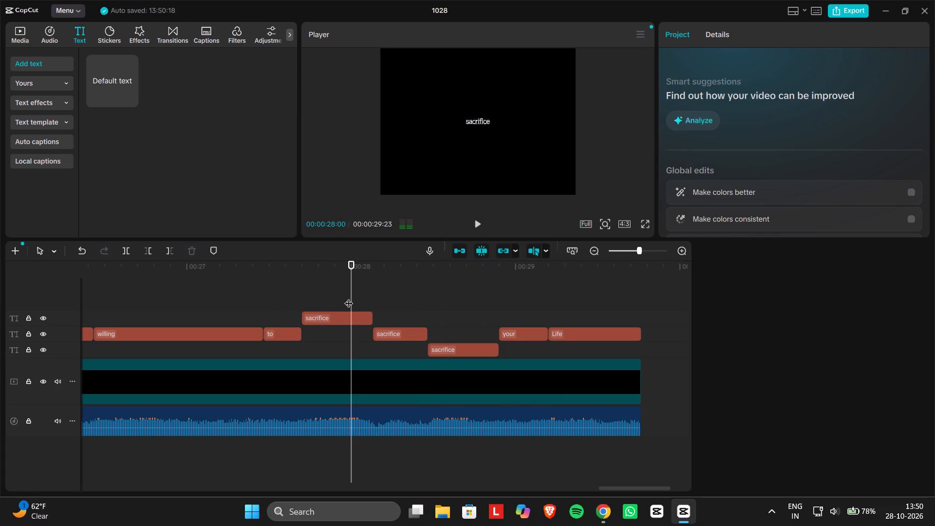
drag(349, 297, 304, 290)
key(space)
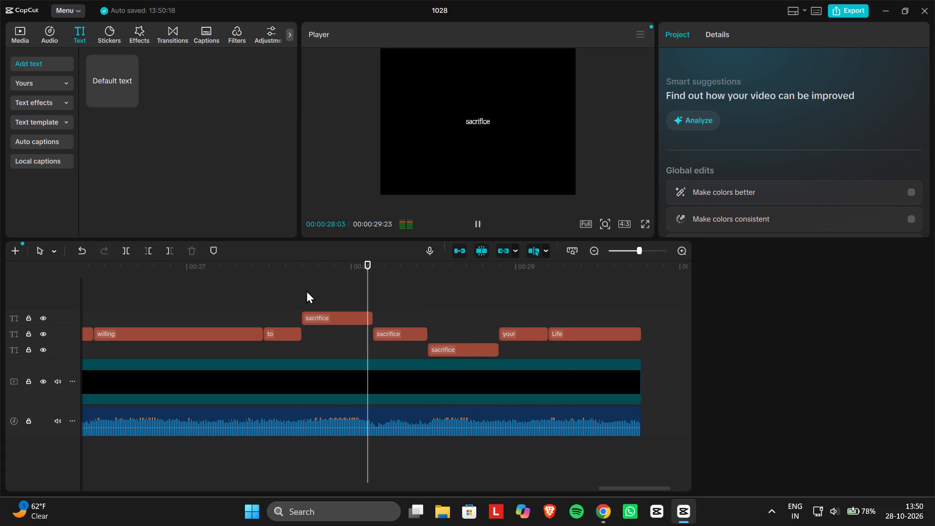
key(space)
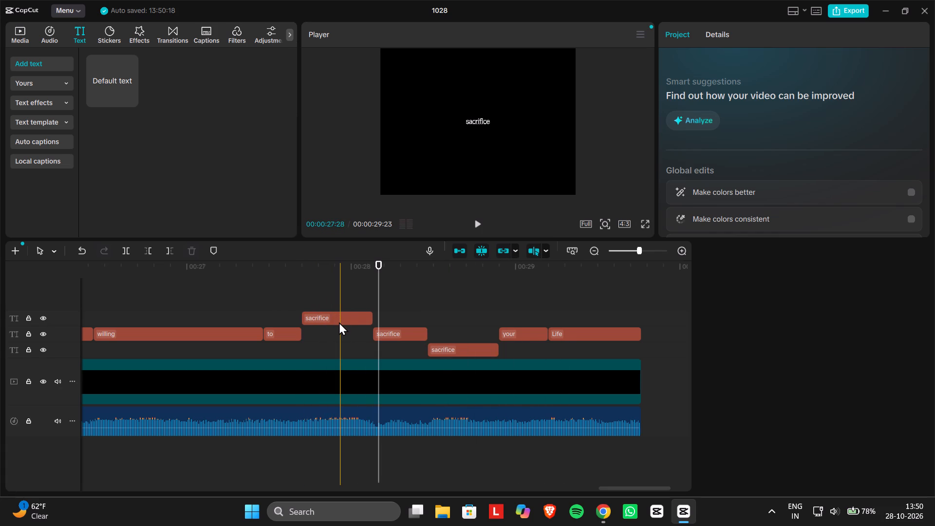
Select the letters "rifice" in the text of the first "sacrifice" clip.
click(339, 322)
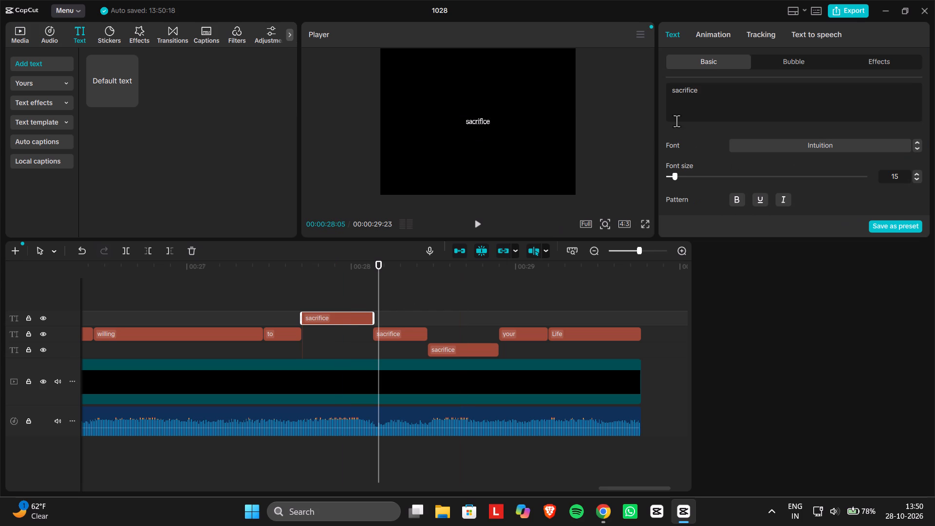
drag(702, 92, 692, 92)
drag(692, 92, 686, 90)
drag(686, 90, 684, 90)
drag(703, 90, 683, 90)
Extend the end of the first "sacrifice" clip to the start of the "your" clip at 00:00:28:27.
drag(372, 316, 374, 316)
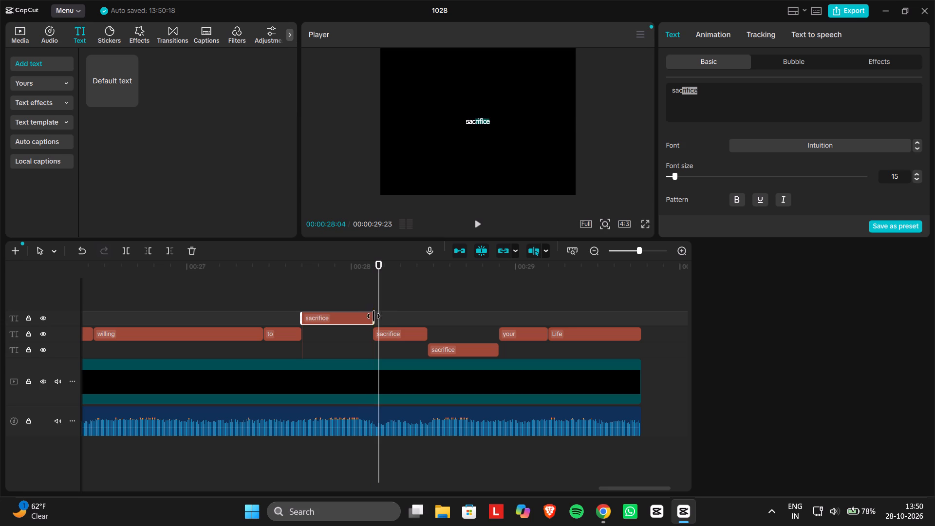
drag(374, 316, 496, 317)
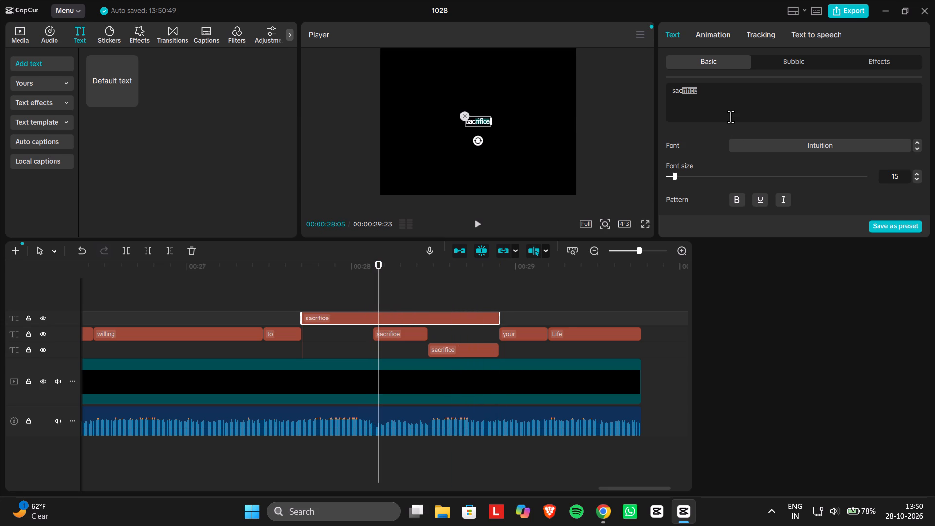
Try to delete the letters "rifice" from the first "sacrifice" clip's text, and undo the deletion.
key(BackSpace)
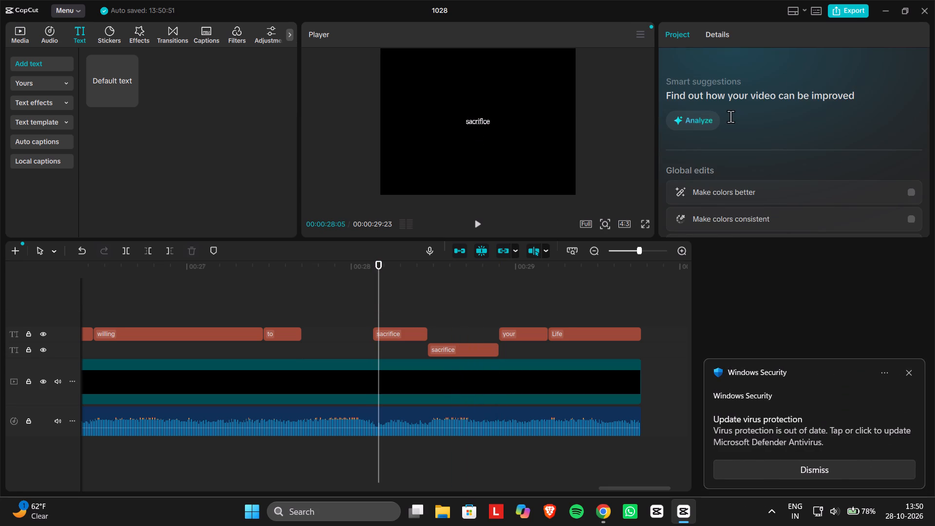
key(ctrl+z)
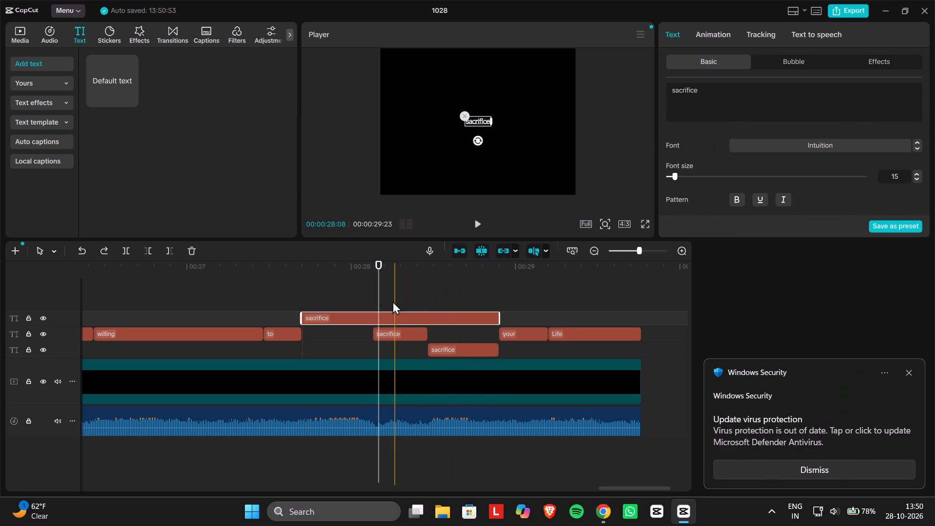
Extend the end of the middle "sacrifice" clip to the start of the "your" clip.
click(403, 295)
click(411, 317)
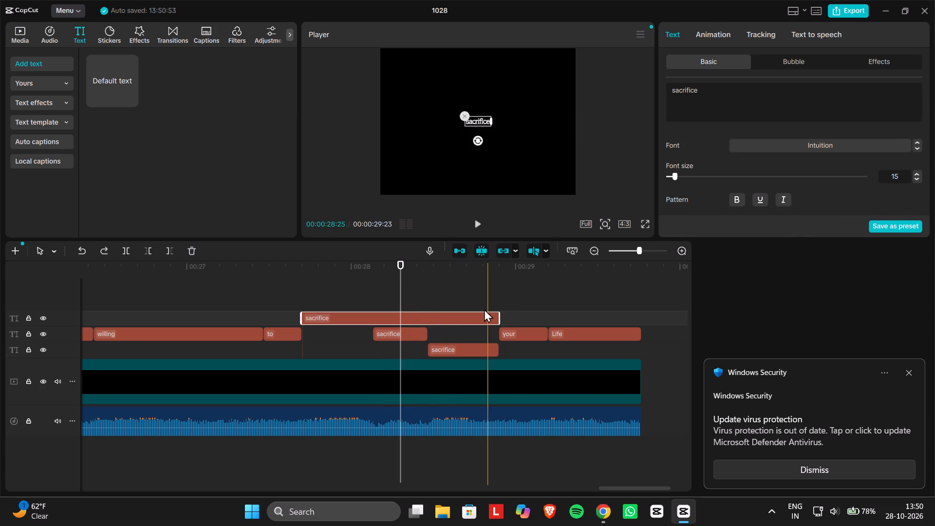
click(427, 337)
drag(429, 337, 497, 332)
Delete "rifice" from the first "sacrifice" clip's text so that it reads "sac".
click(474, 319)
drag(720, 90, 694, 93)
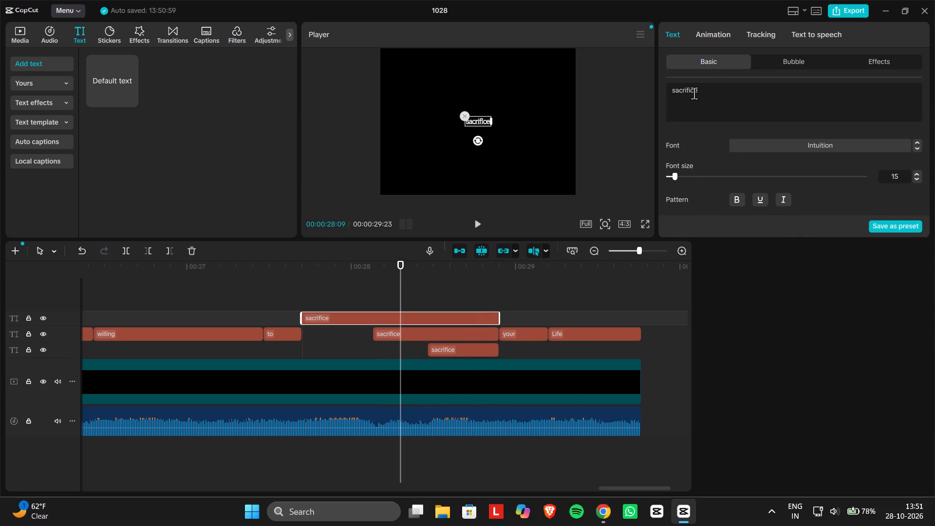
drag(694, 93, 682, 90)
key(BackSpace)
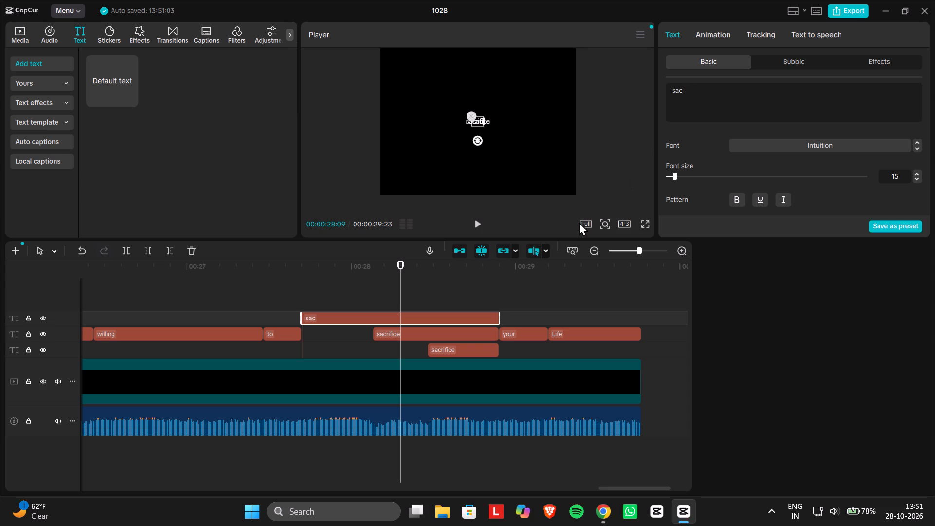
Pad the "sac" text with 11 trailing spaces so its letters line up with the start of "sacrifice" in the preview.
key(space)
key(space)
key(space)
key(space)
key(space)
key(space)
key(space)
key(space)
key(space)
key(space)
key(space)
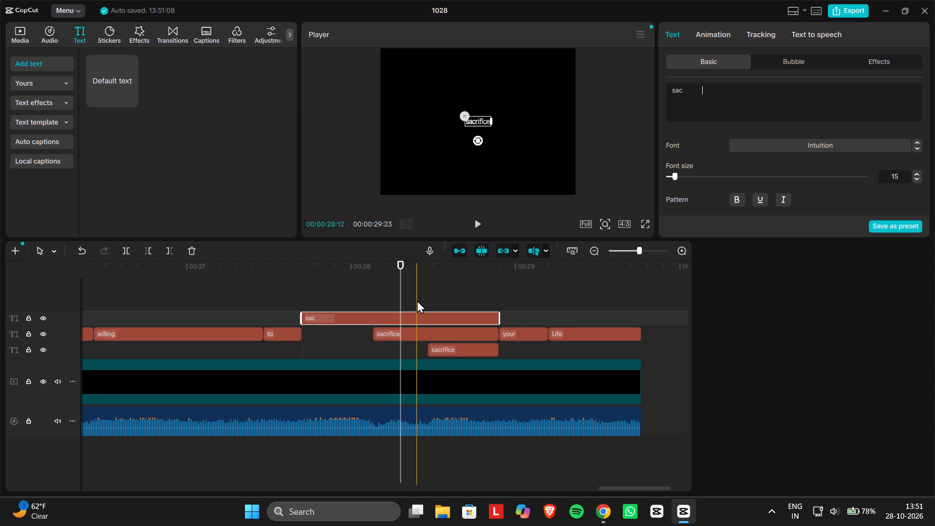
Delete "sac" from the middle "sacrifice" clip's text so that it reads "rifice".
click(415, 337)
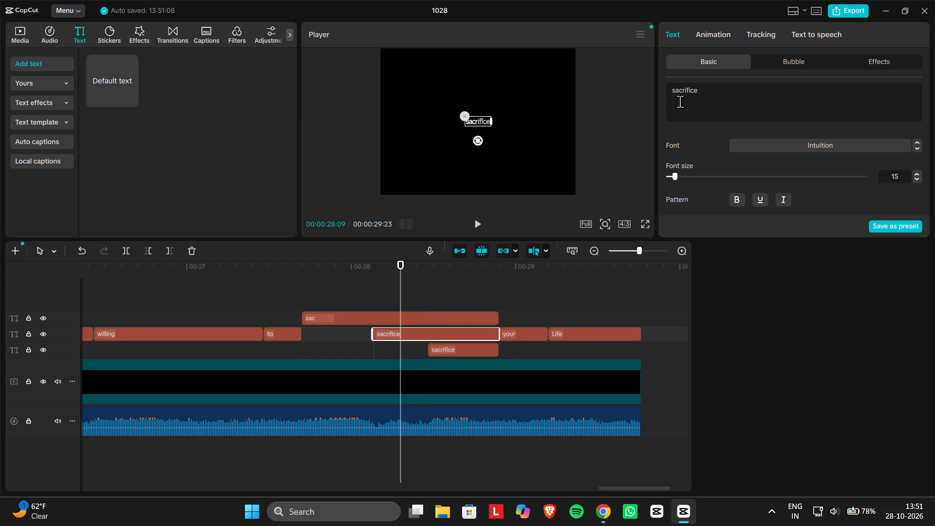
click(684, 88)
click(683, 92)
key(BackSpace)
key(BackSpace)
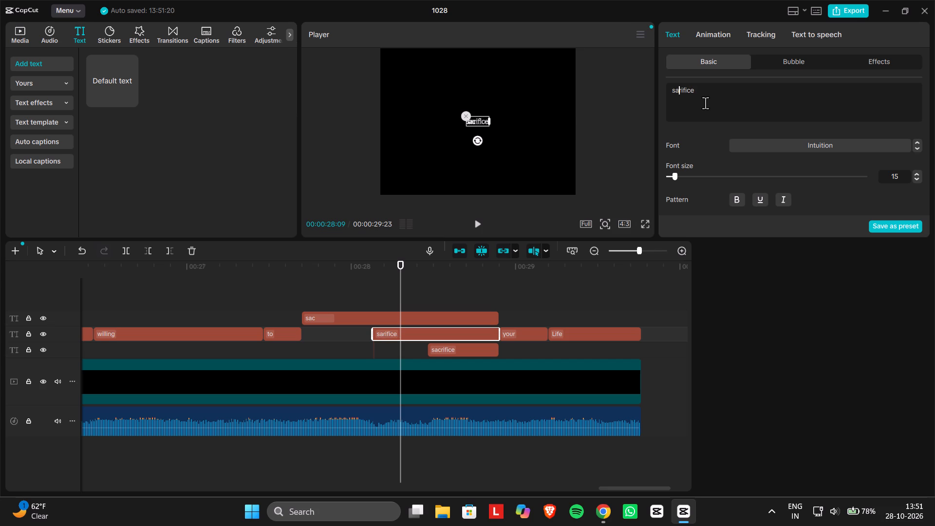
key(BackSpace)
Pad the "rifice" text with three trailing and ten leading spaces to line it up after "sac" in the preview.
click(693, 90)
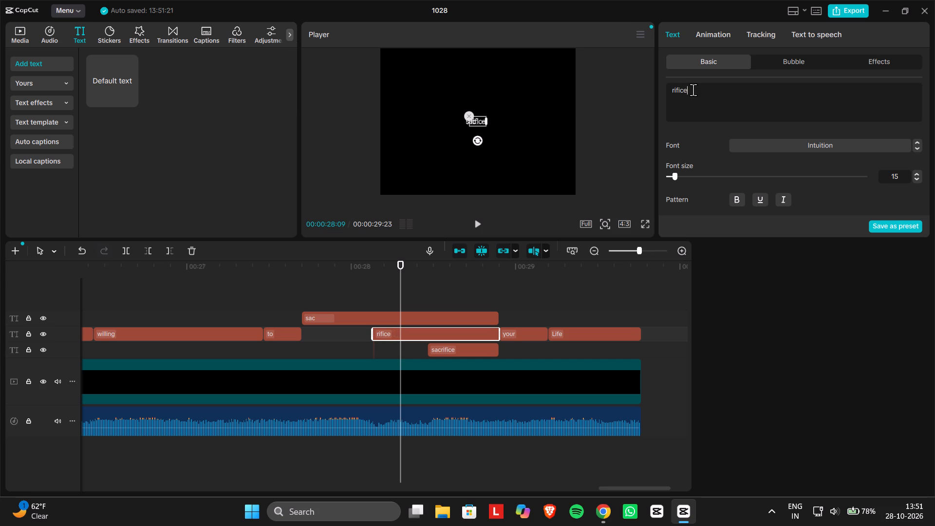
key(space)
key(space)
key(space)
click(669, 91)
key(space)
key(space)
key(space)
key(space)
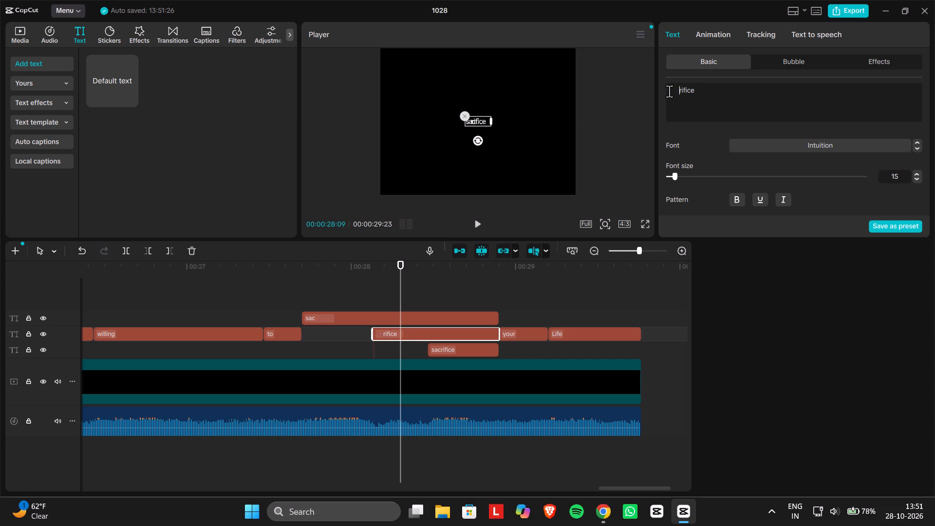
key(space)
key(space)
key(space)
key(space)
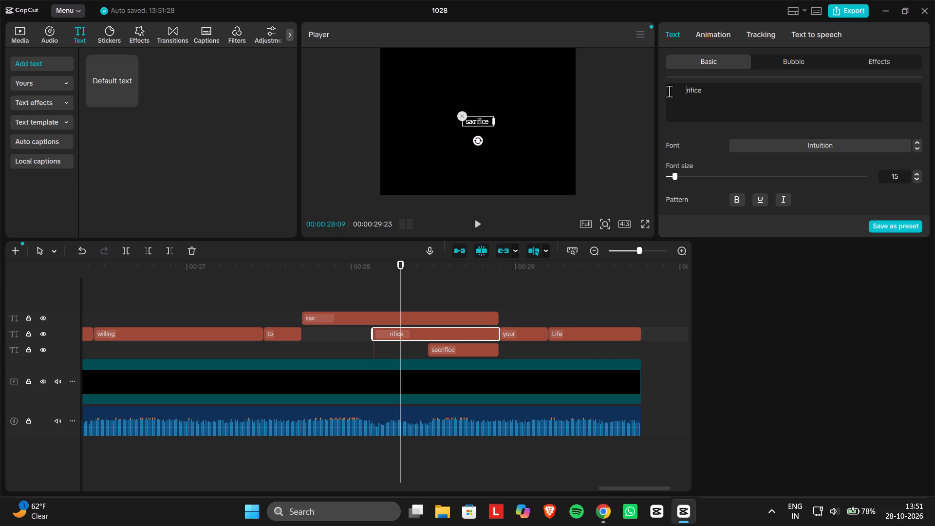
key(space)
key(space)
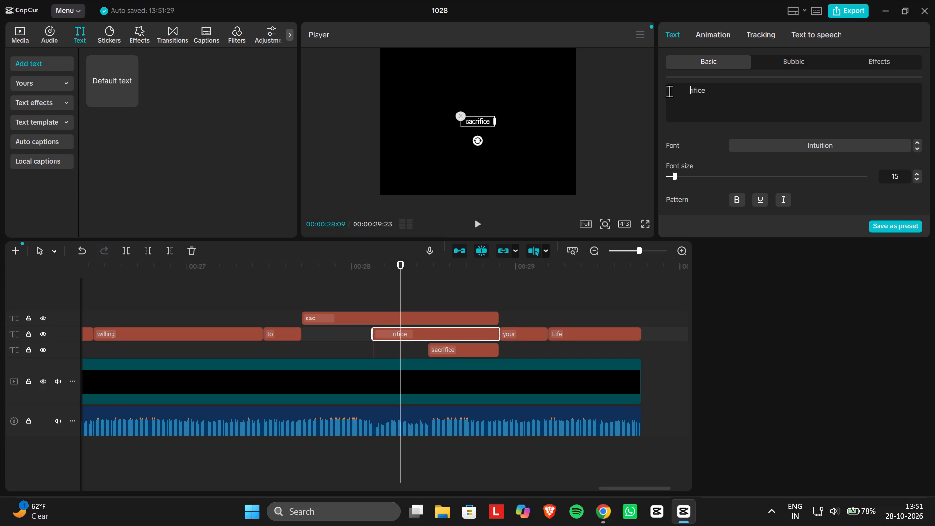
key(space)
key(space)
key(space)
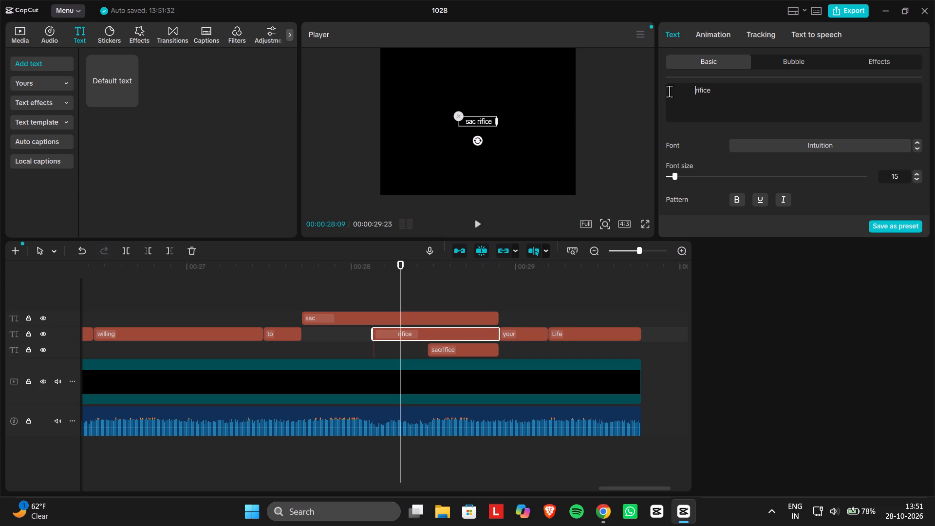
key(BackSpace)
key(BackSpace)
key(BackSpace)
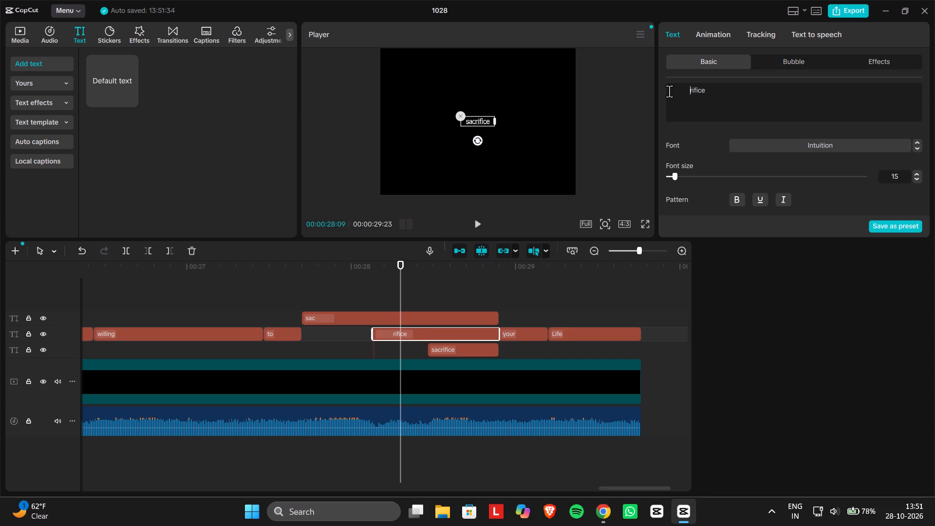
Delete the trailing spaces and "fice" from the middle clip's text, leaving the syllable "ri".
click(710, 91)
key(BackSpace)
key(BackSpace)
key(BackSpace)
key(BackSpace)
key(BackSpace)
key(BackSpace)
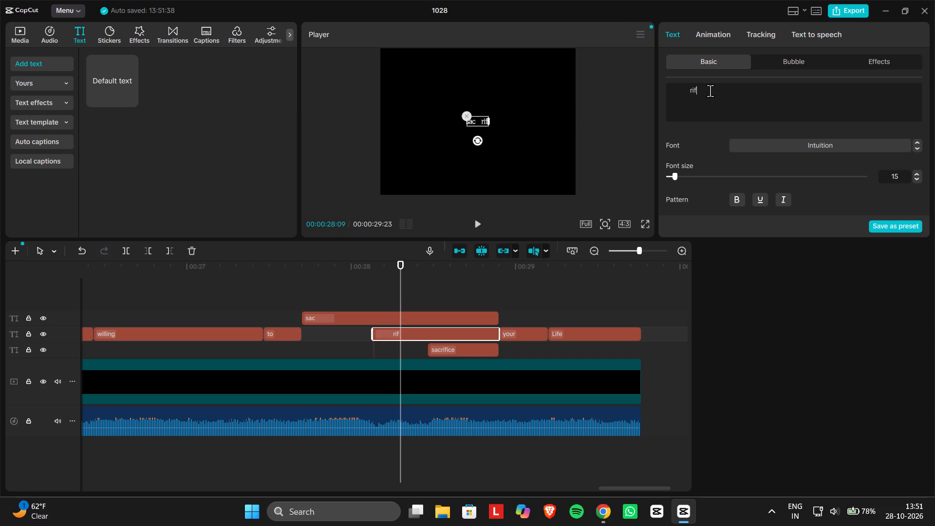
key(BackSpace)
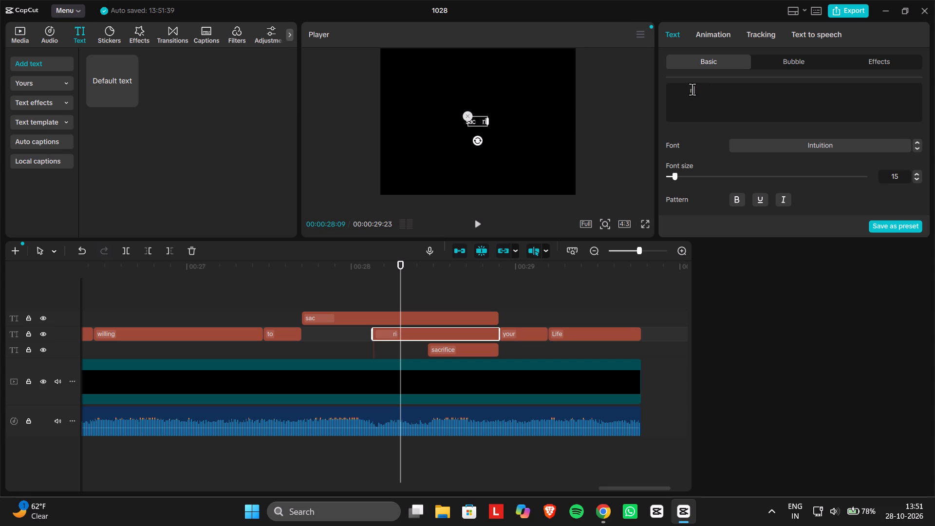
Remove all the leading spaces from the "ri" text so it sits directly after "sac" in the preview.
click(688, 89)
key(BackSpace)
key(BackSpace)
key(BackSpace)
key(BackSpace)
key(BackSpace)
key(BackSpace)
key(BackSpace)
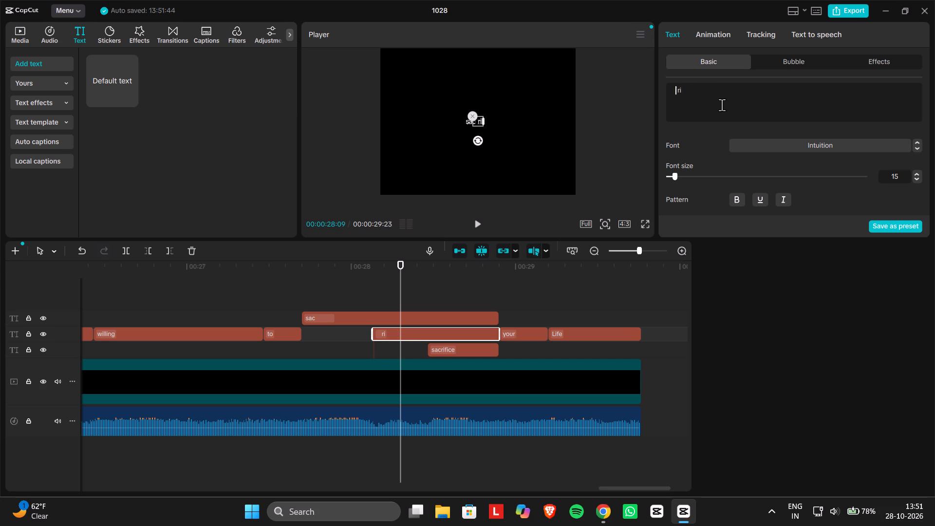
key(BackSpace)
key(BackSpace)
key(BackSpace)
click(674, 91)
key(BackSpace)
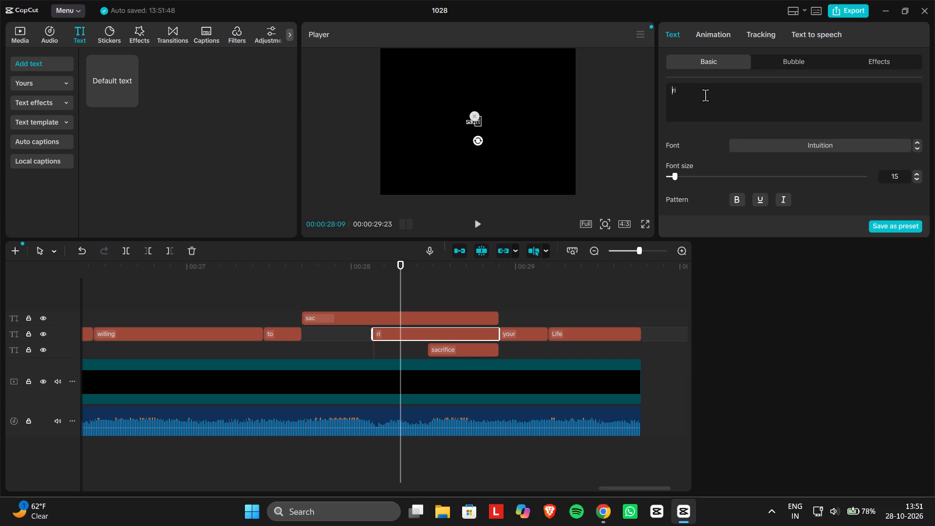
click(550, 144)
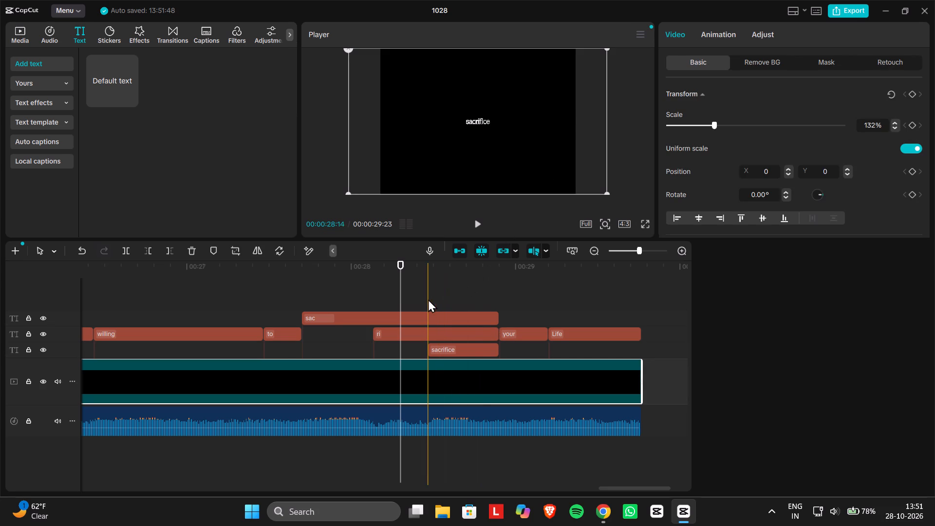
Delete "sacri" from the last "sacrifice" clip's text so that it reads "fice", with the playhead at 00:00:28:19.
click(456, 352)
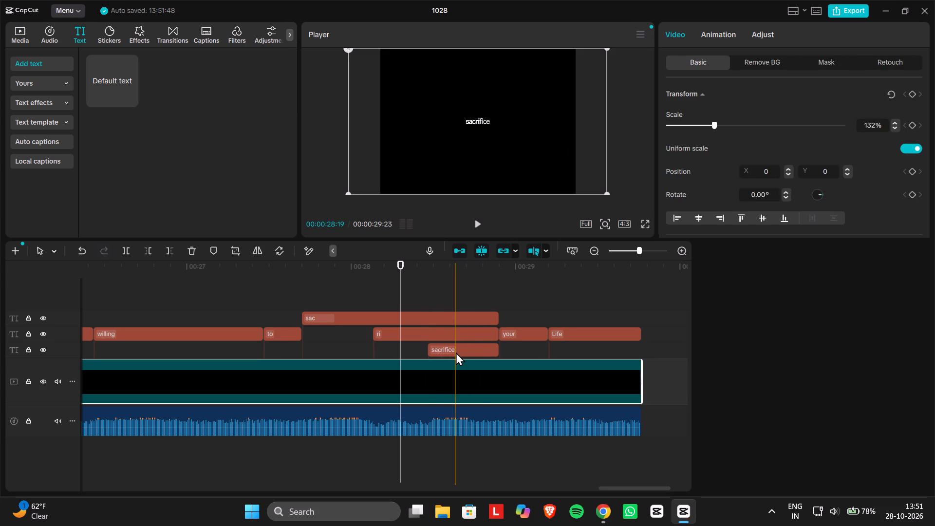
click(457, 305)
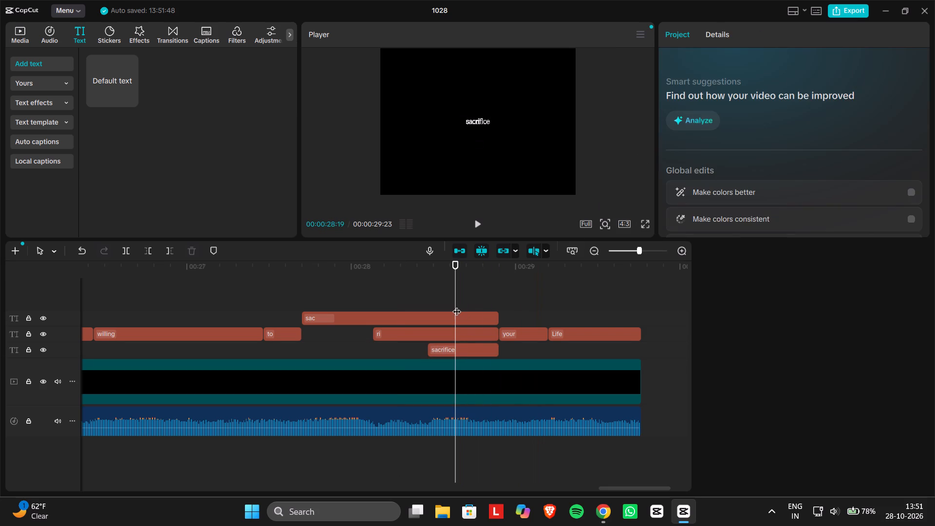
click(464, 345)
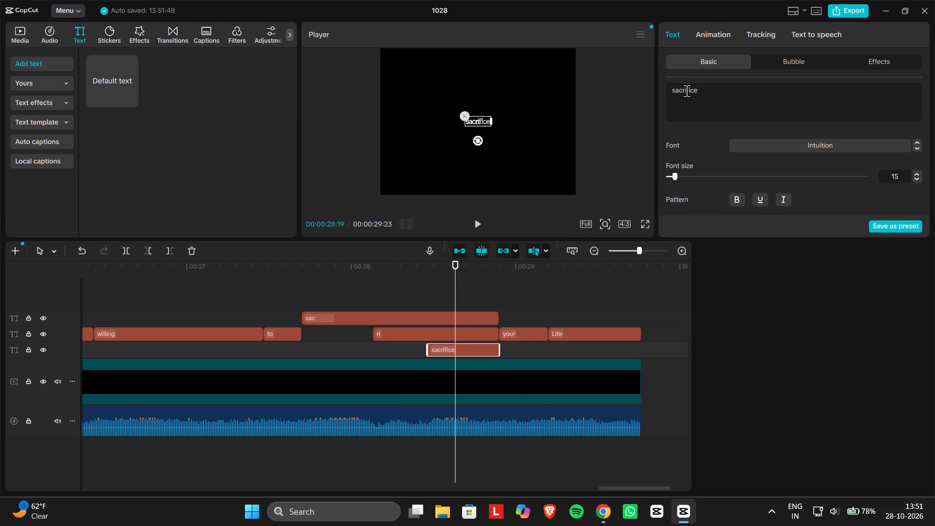
click(687, 91)
key(BackSpace)
key(BackSpace)
key(BackSpace)
key(BackSpace)
key(BackSpace)
key(BackSpace)
key(BackSpace)
key(BackSpace)
key(BackSpace)
key(BackSpace)
key(BackSpace)
key(BackSpace)
key(BackSpace)
key(BackSpace)
key(BackSpace)
key(BackSpace)
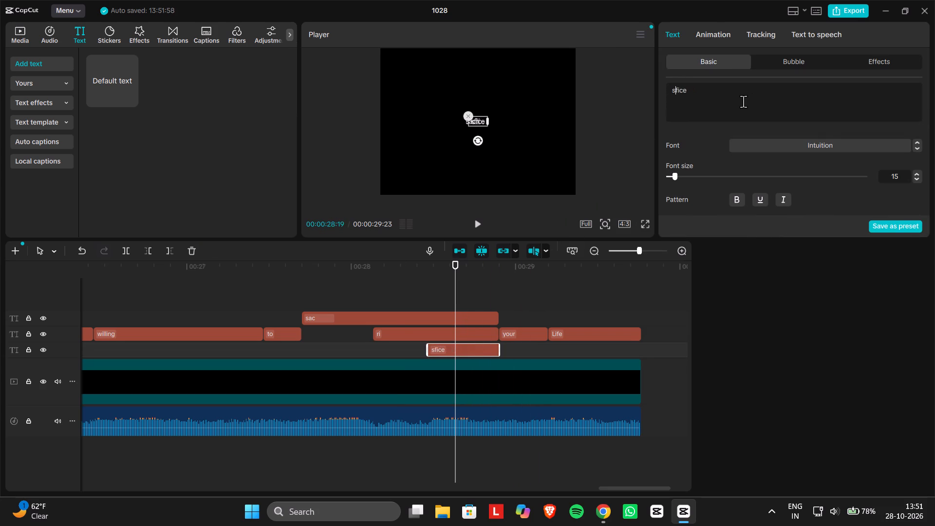
Pad the "fice" text with 11 leading spaces so it lines up with the end of "sacrifice" in the preview.
key(space)
key(space)
key(space)
key(space)
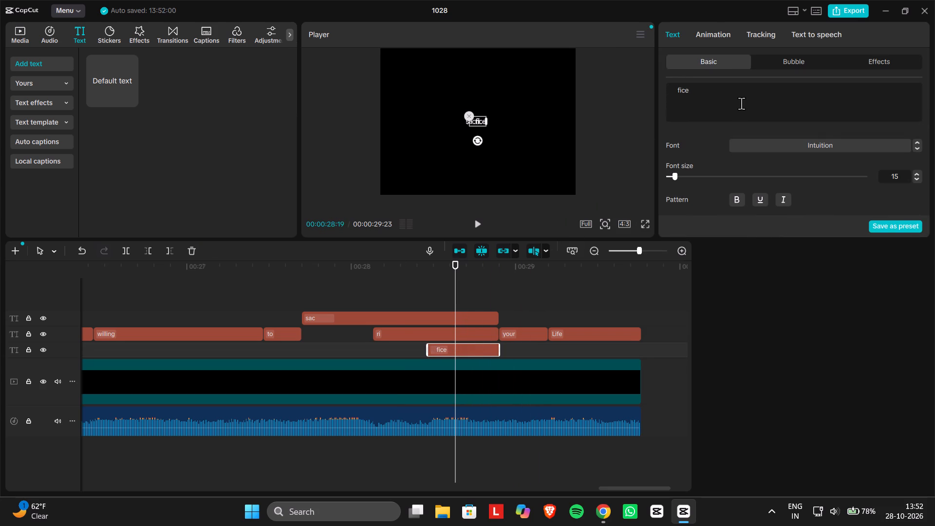
key(space)
key(space)
key(space)
key(space)
key(space)
key(space)
key(space)
key(space)
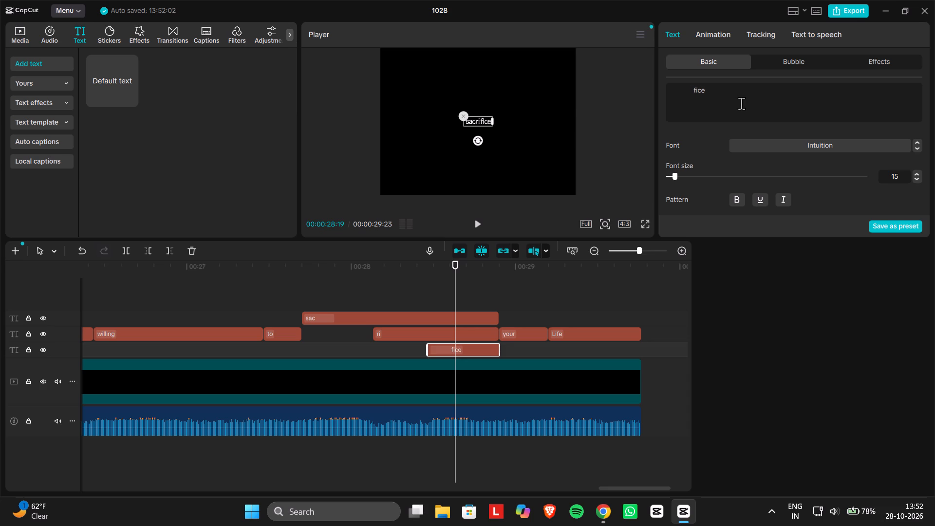
key(BackSpace)
Play back the "sac", "ri", "fice" captions to check their timing, and inspect their alignment in the full-screen preview.
click(445, 282)
drag(445, 282, 412, 290)
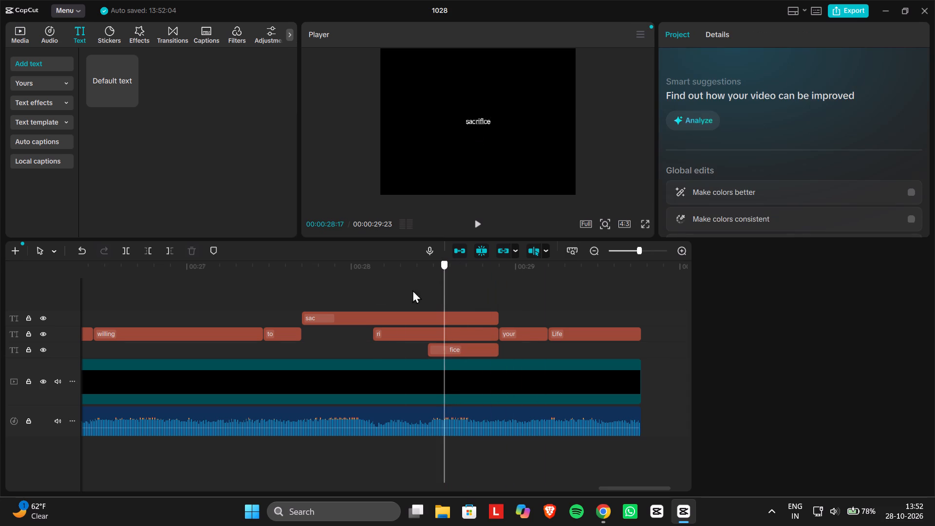
drag(412, 290, 273, 288)
key(space)
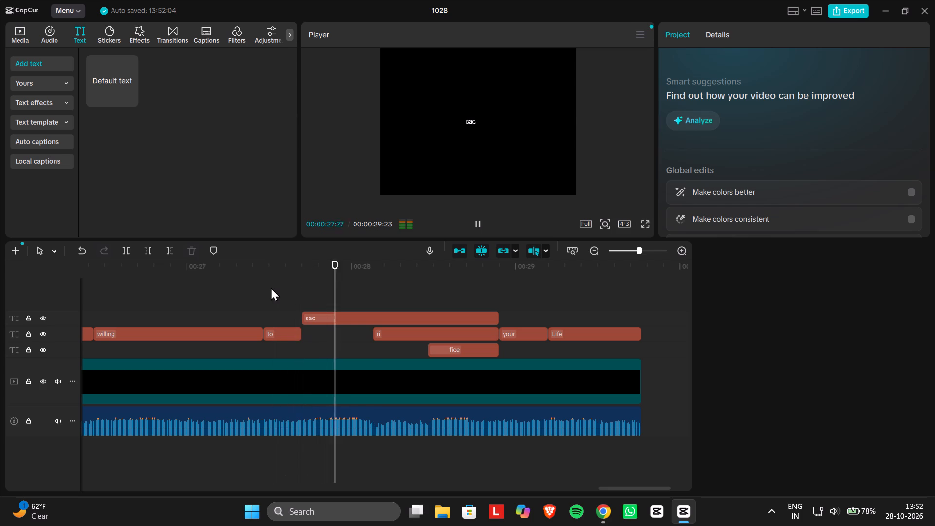
click(367, 286)
drag(367, 286, 328, 287)
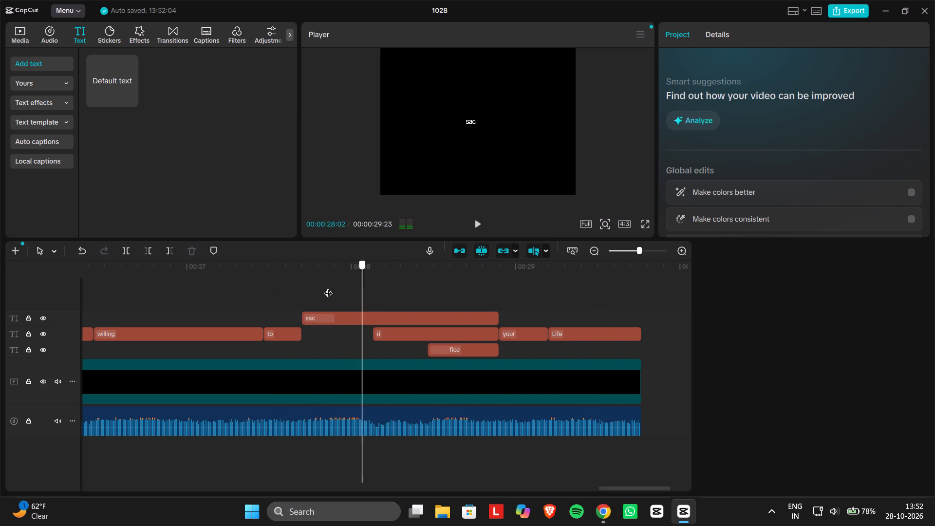
drag(328, 287, 304, 289)
key(space)
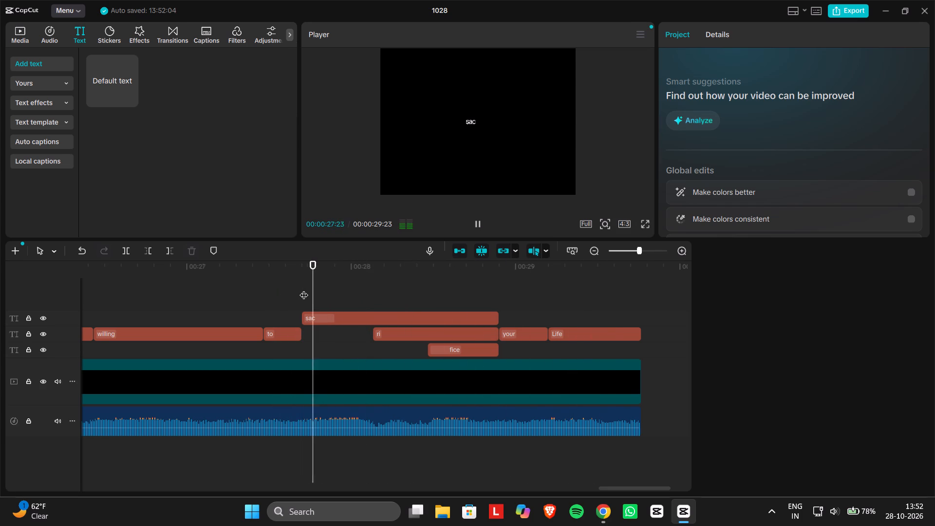
key(space)
key(space)
key(space)
key(space)
key(space)
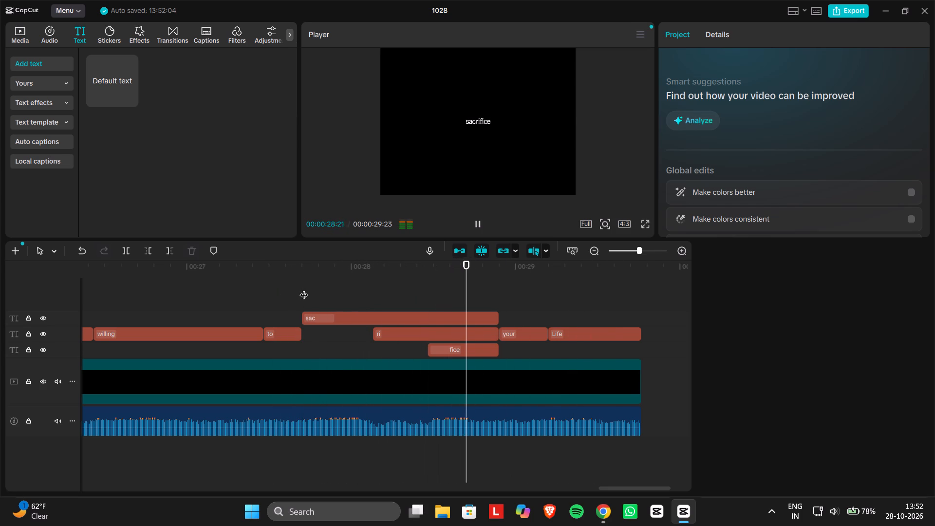
click(645, 224)
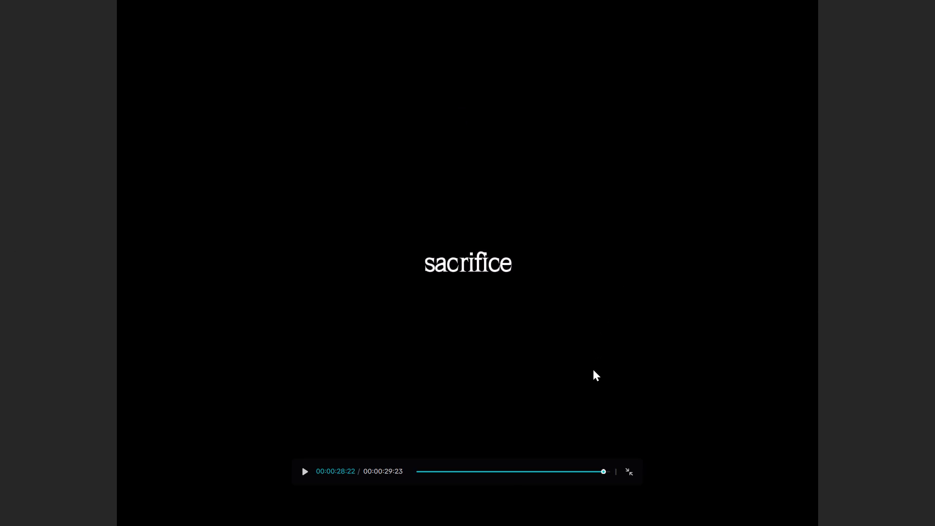
click(628, 470)
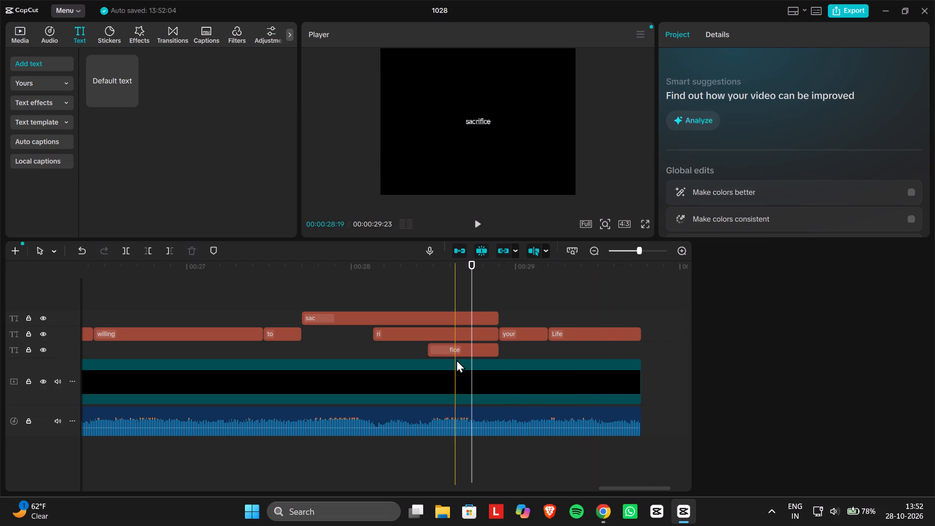
Add one more leading space before "fice" in the last syllable clip's text.
click(457, 334)
click(461, 351)
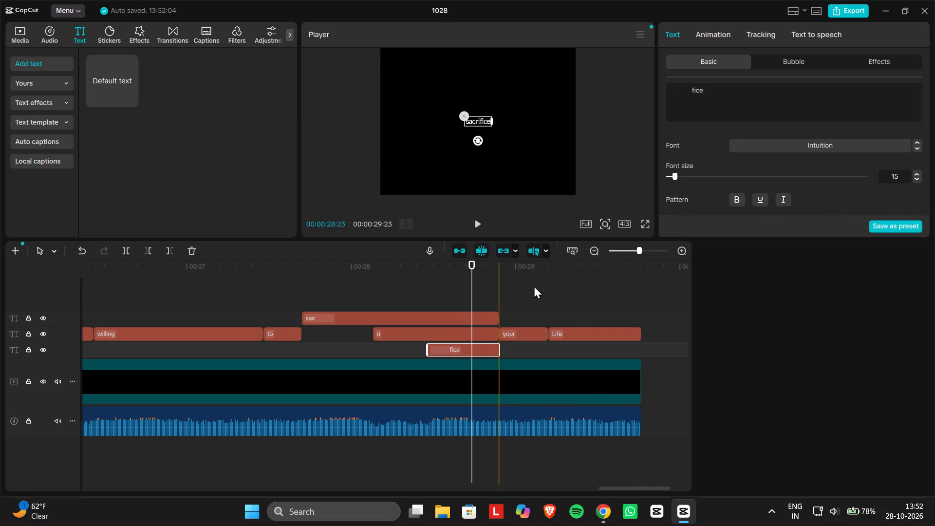
click(692, 92)
key(space)
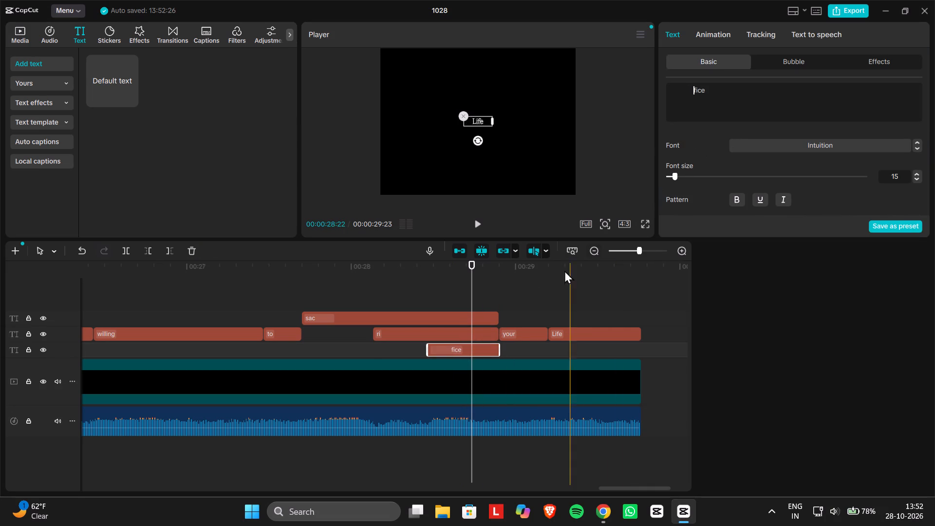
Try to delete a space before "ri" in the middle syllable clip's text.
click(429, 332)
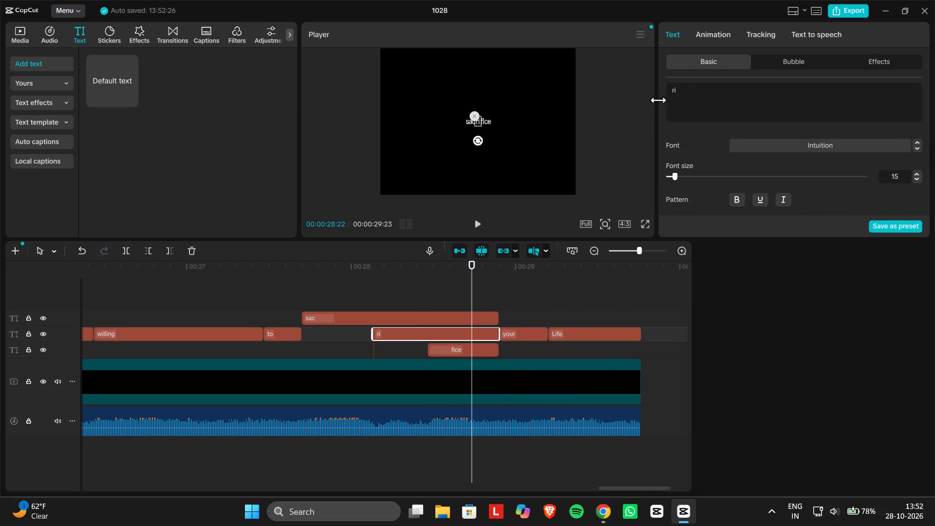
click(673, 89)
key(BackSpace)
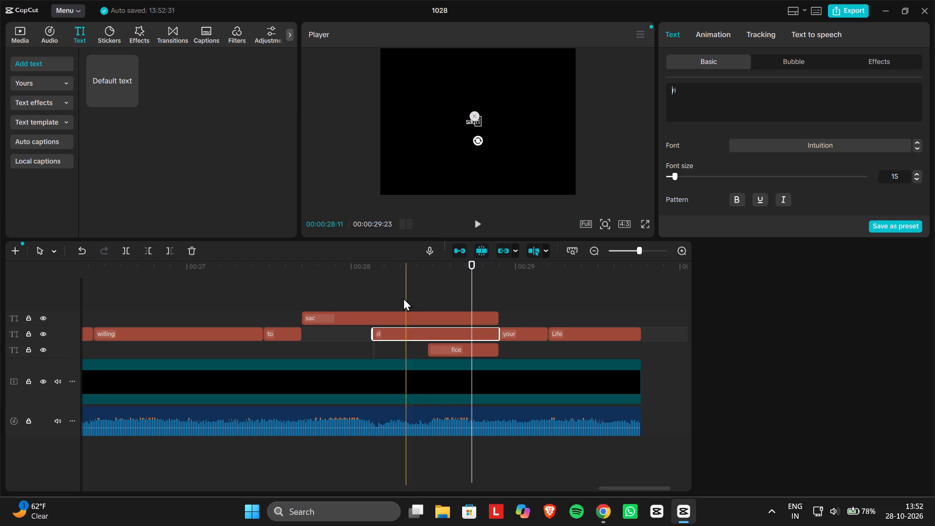
Scrub through the "sacrifice" captions and play them in full screen from 00:00:28:03 to examine the syllable spacing.
click(403, 298)
drag(403, 298, 459, 301)
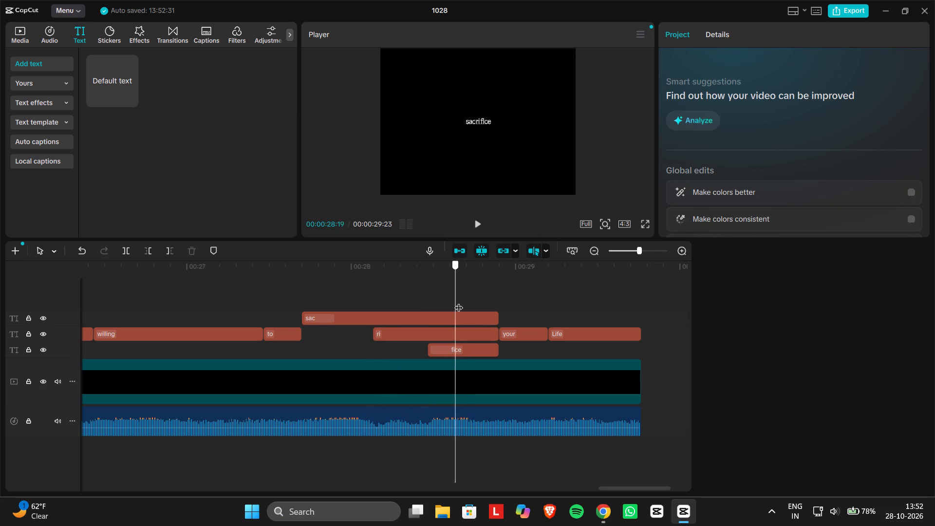
drag(459, 301, 455, 303)
drag(455, 303, 368, 303)
click(645, 225)
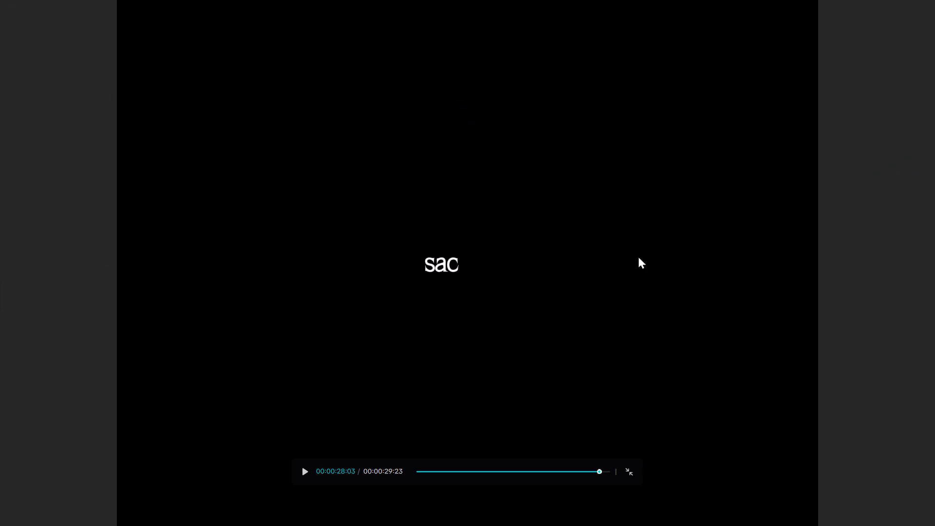
key(space)
key(space)
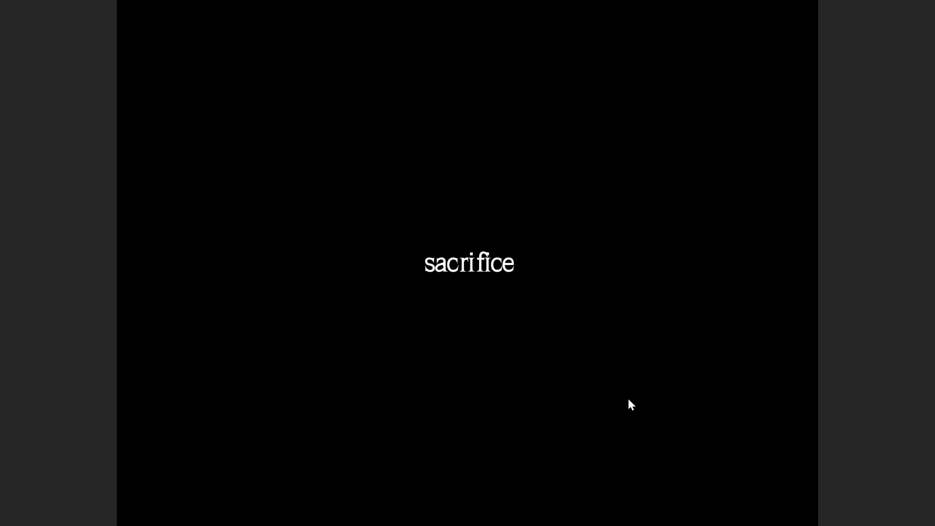
click(628, 397)
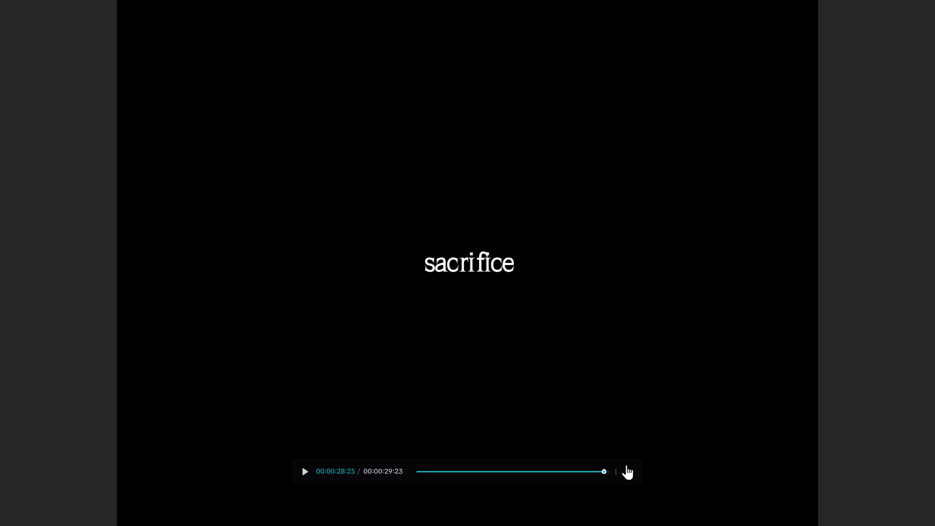
click(623, 472)
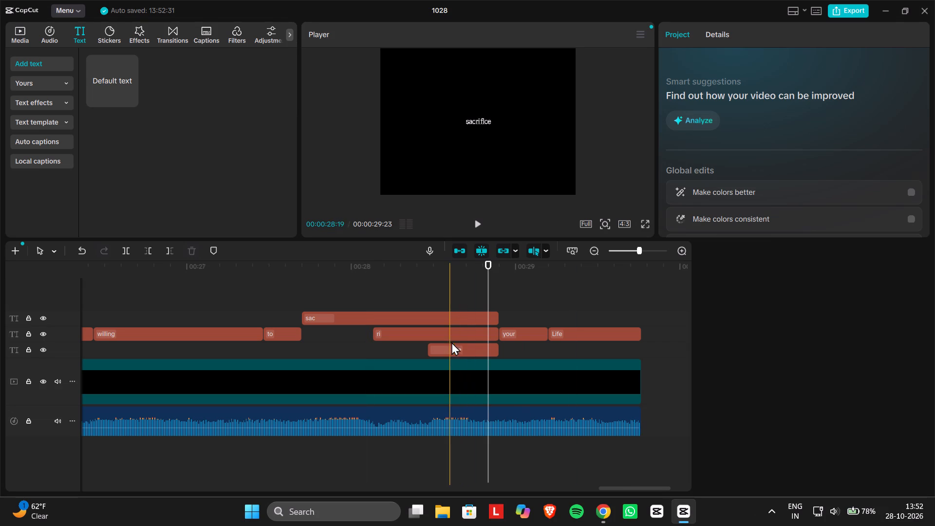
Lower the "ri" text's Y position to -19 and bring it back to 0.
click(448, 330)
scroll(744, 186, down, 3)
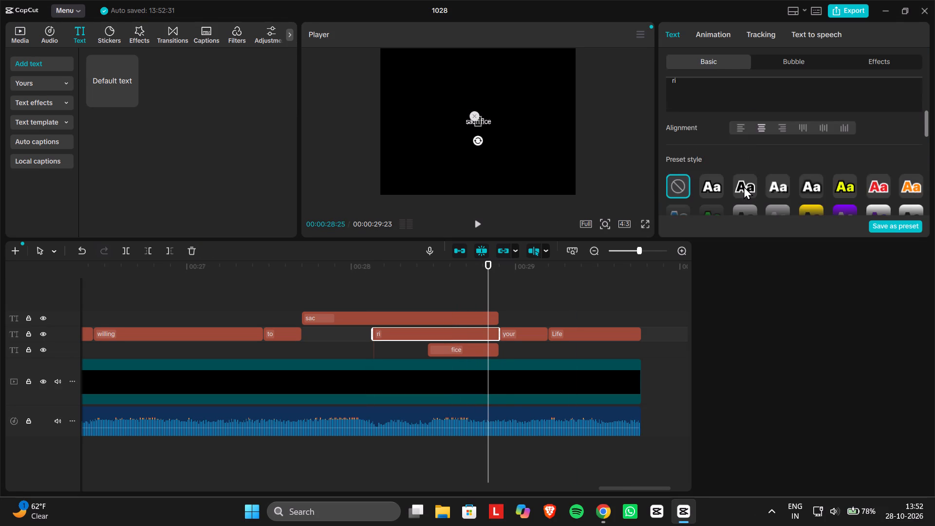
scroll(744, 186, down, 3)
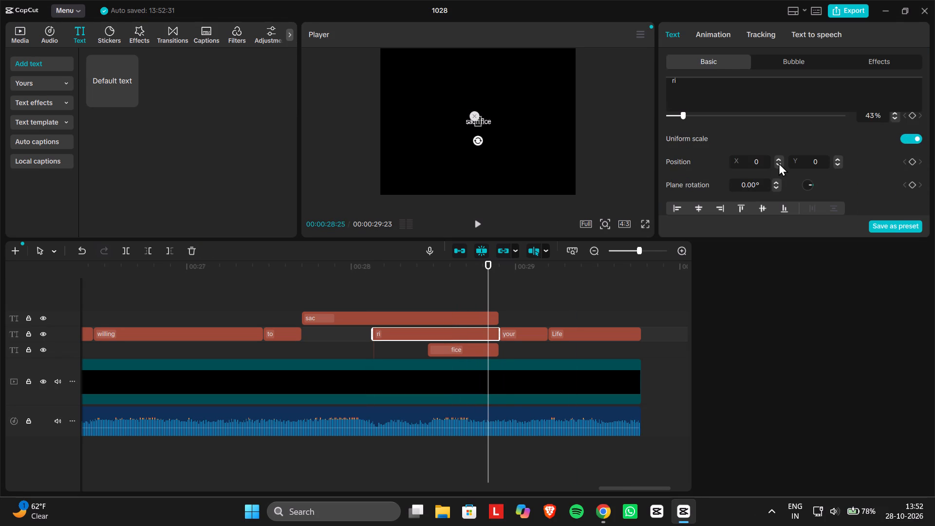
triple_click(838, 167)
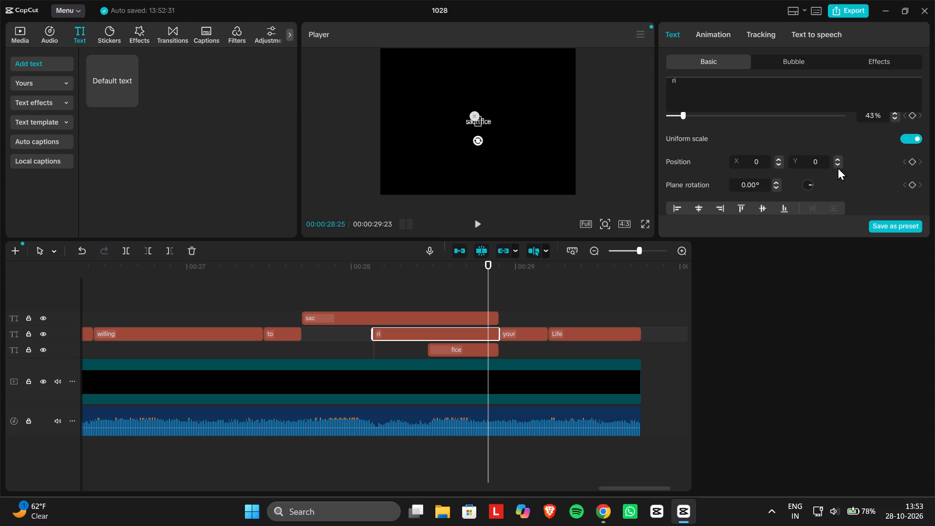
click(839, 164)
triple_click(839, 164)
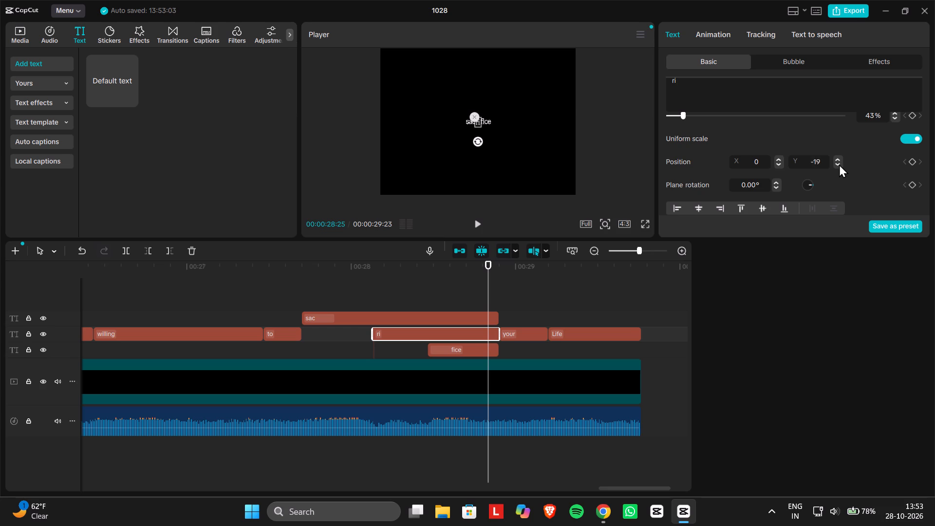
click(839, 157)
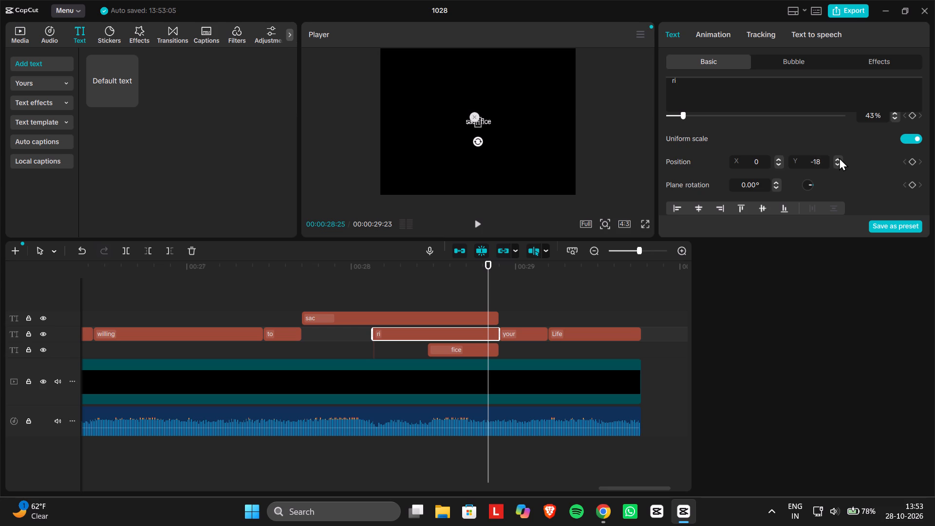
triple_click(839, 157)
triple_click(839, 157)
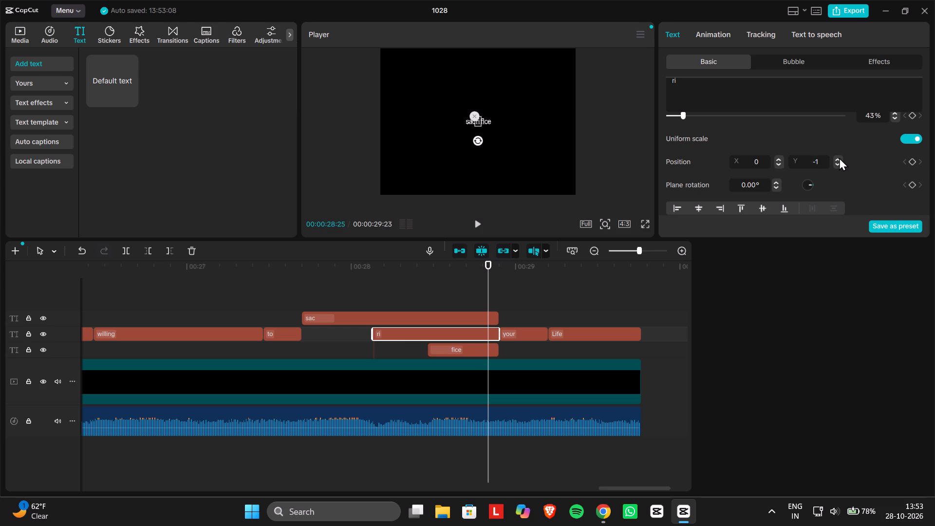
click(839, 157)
Nudge the "ri" text's X position down to -10, checking its spacing against "sac" and "fice" in the full-screen preview.
click(778, 163)
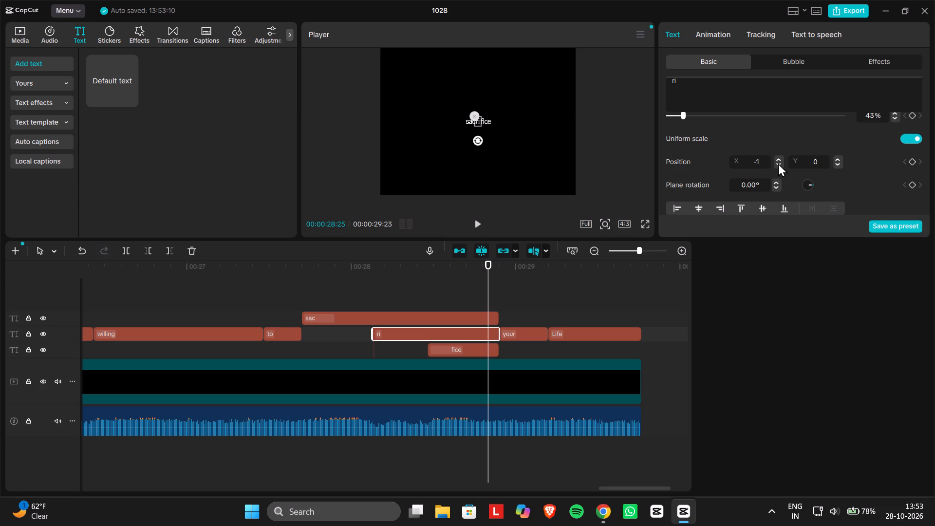
click(780, 163)
click(645, 220)
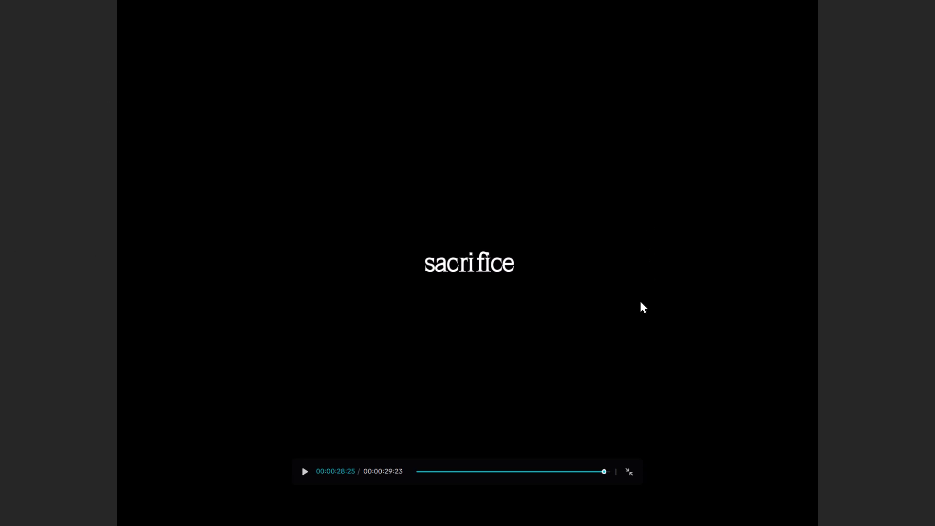
click(625, 472)
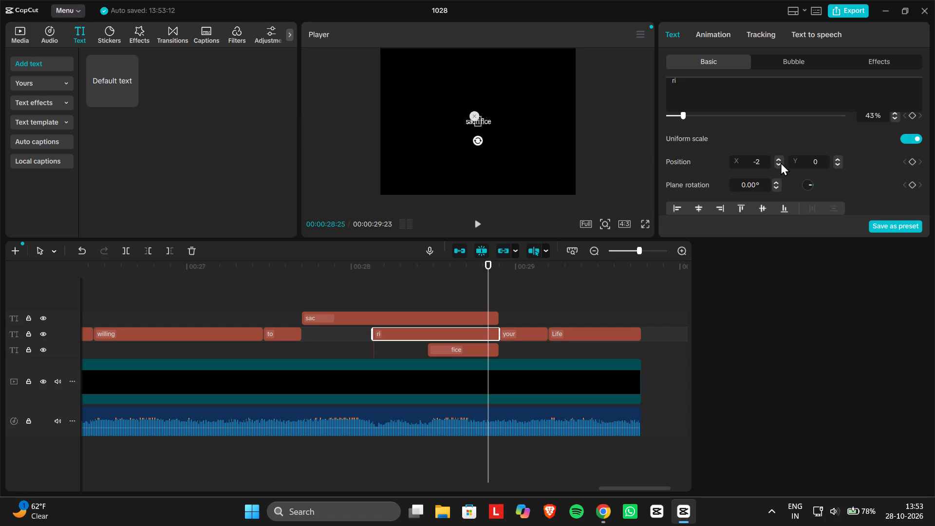
double_click(778, 165)
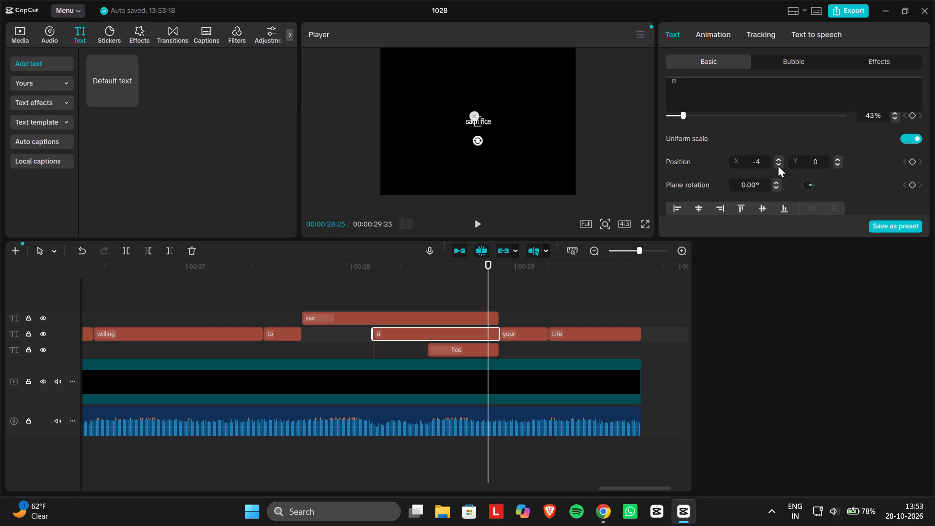
click(778, 165)
click(646, 225)
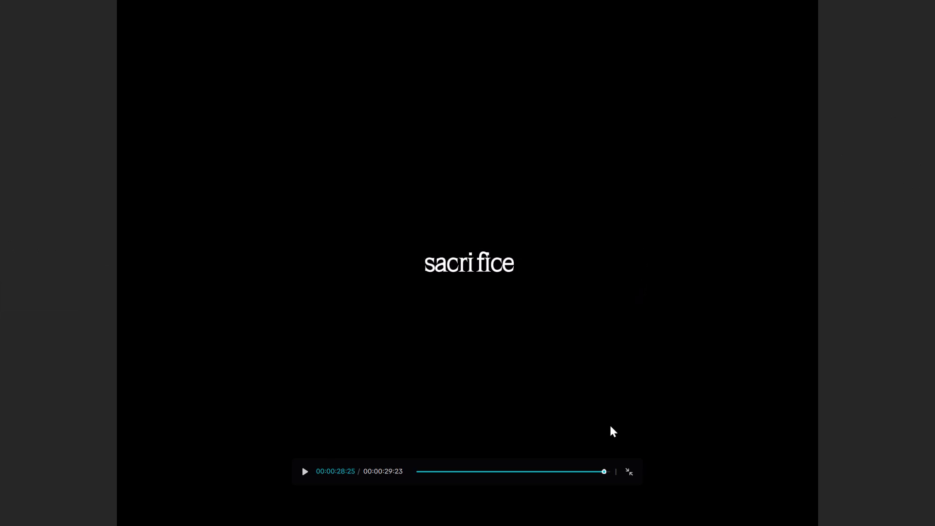
click(627, 468)
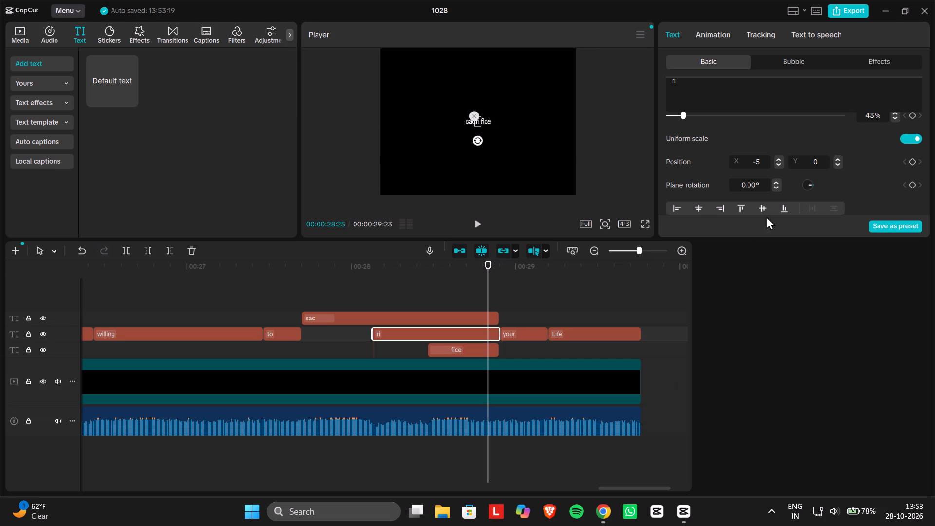
click(780, 167)
click(780, 167)
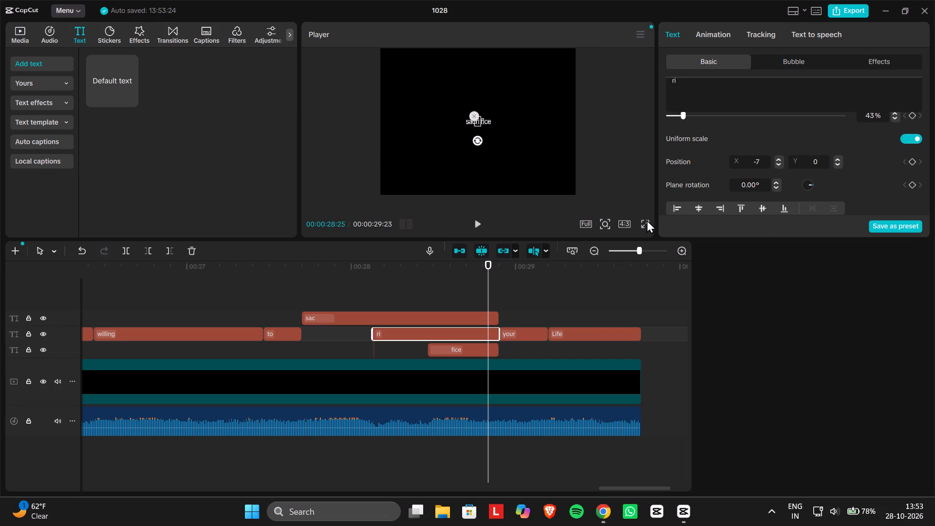
click(646, 223)
click(622, 468)
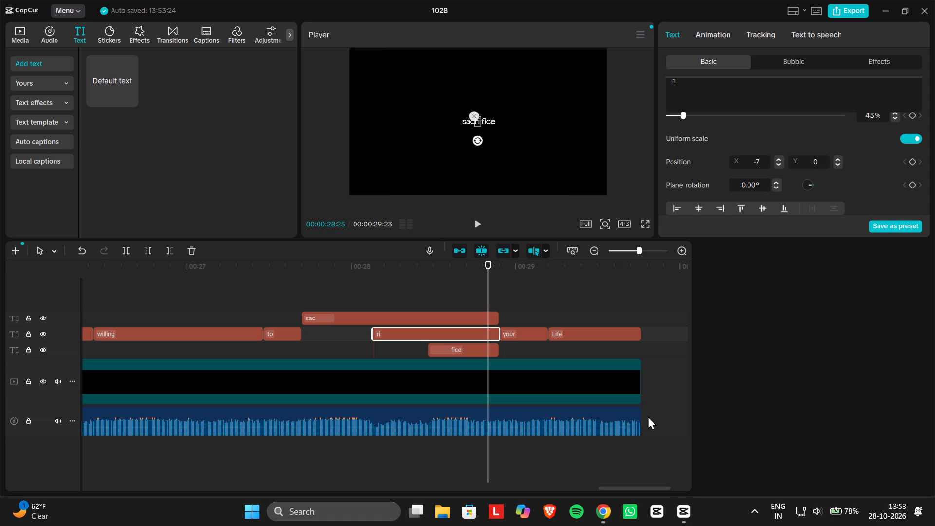
triple_click(780, 163)
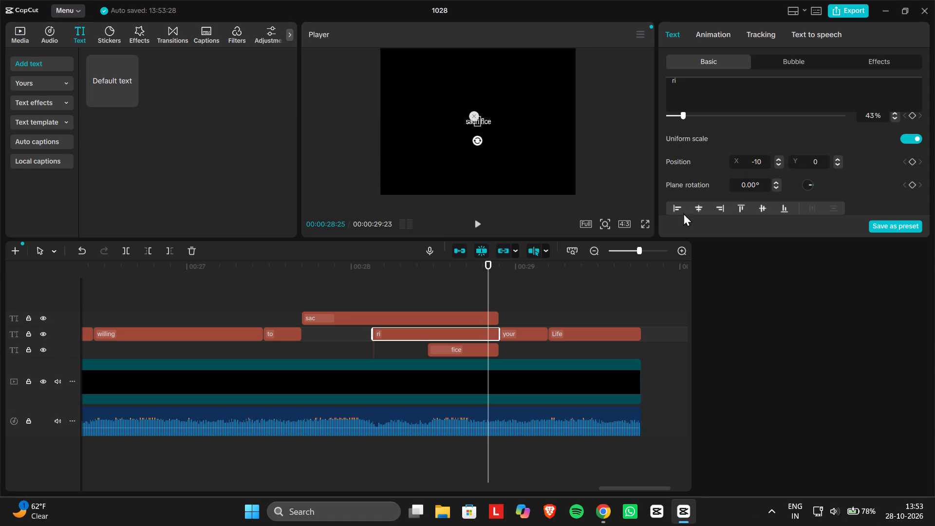
click(643, 225)
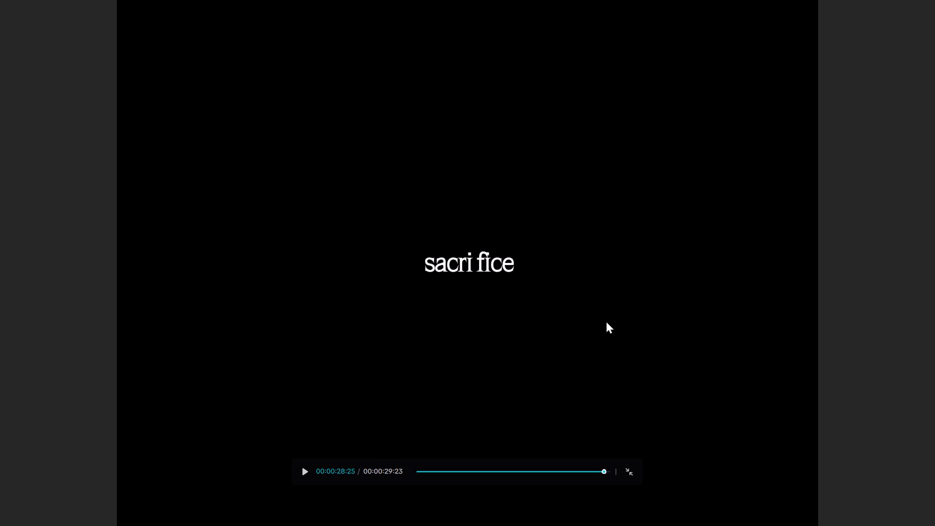
Nudge the "fice" text's X position down to -20, checking its spacing against "sacri" in the full-screen preview.
click(627, 470)
click(485, 350)
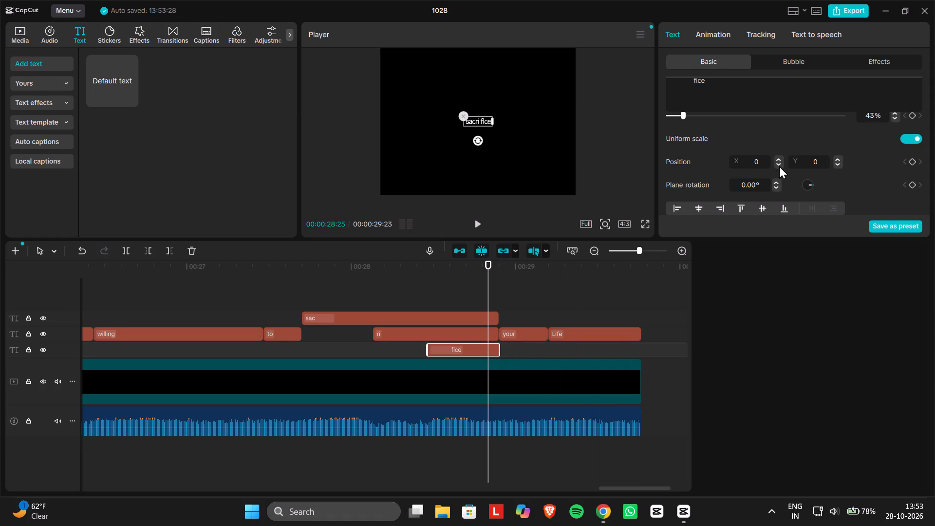
triple_click(780, 162)
triple_click(780, 162)
triple_click(780, 162)
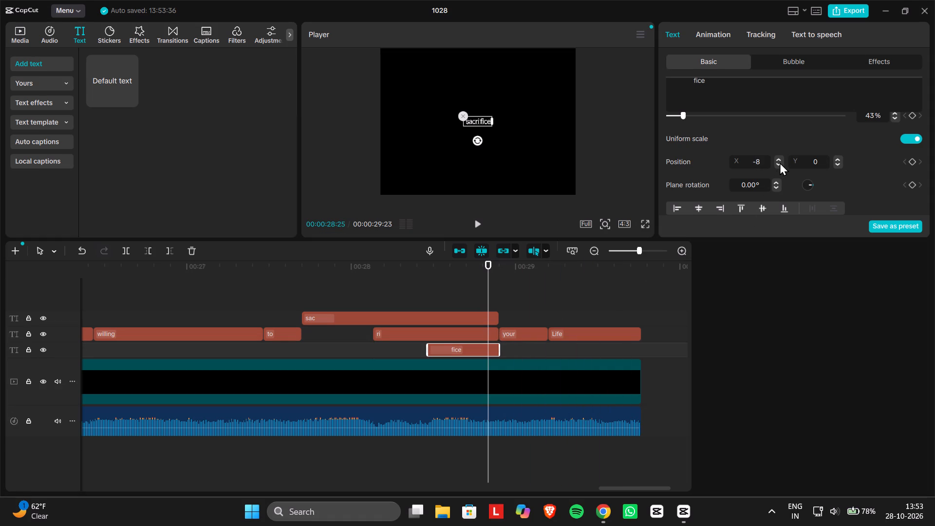
click(780, 162)
click(645, 226)
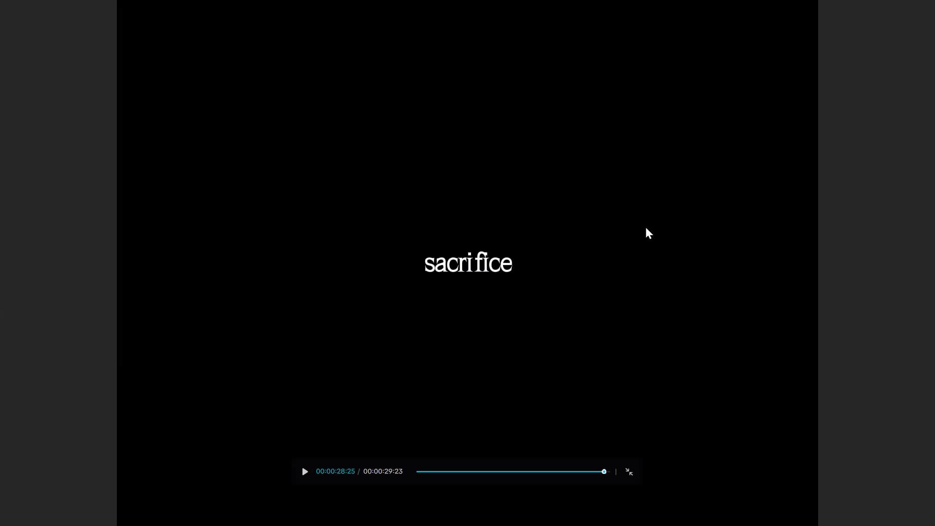
click(629, 470)
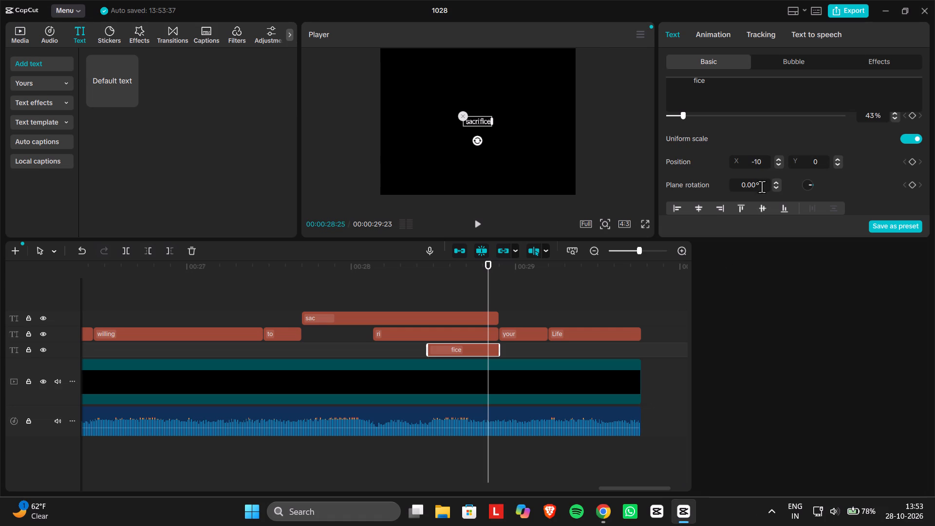
triple_click(777, 165)
double_click(777, 165)
click(649, 224)
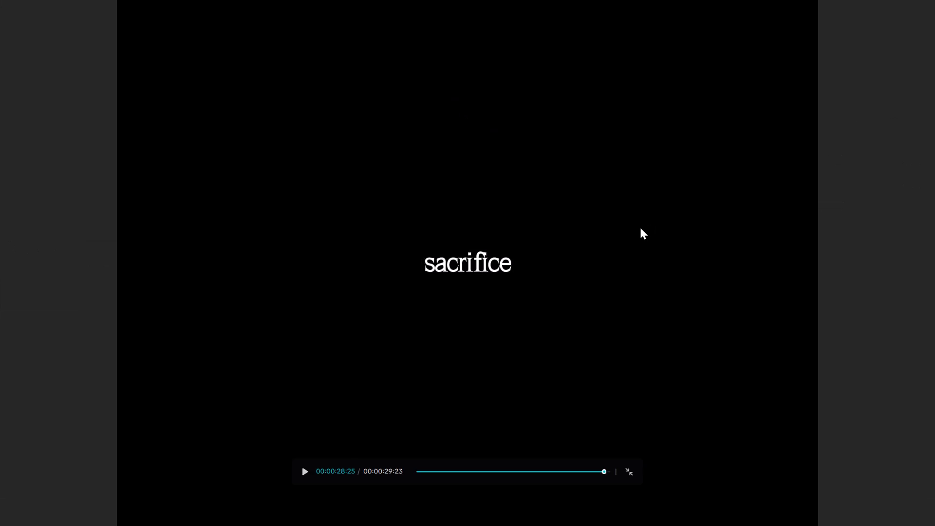
click(629, 470)
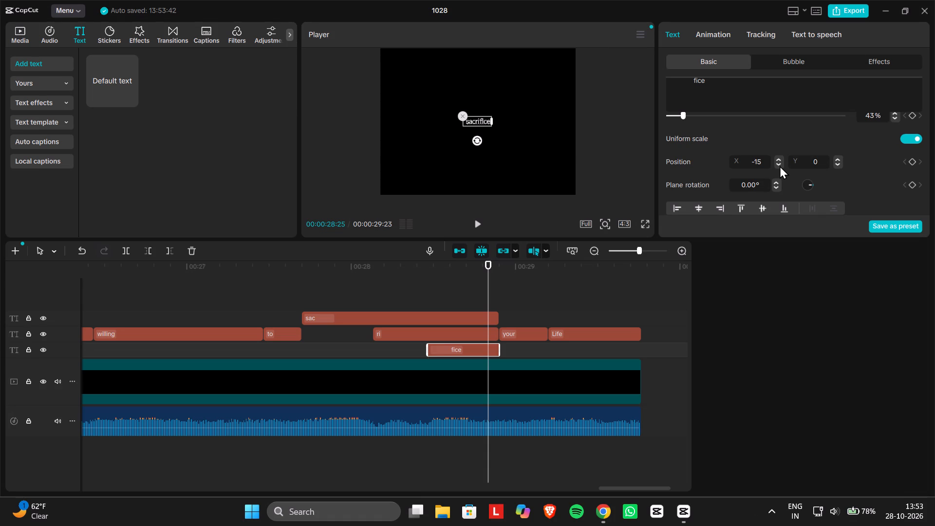
triple_click(780, 166)
double_click(780, 166)
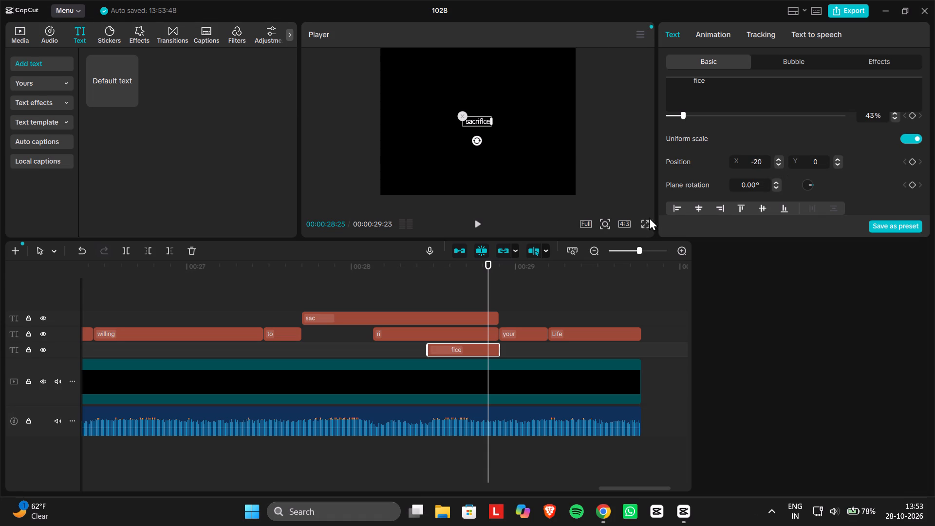
click(647, 223)
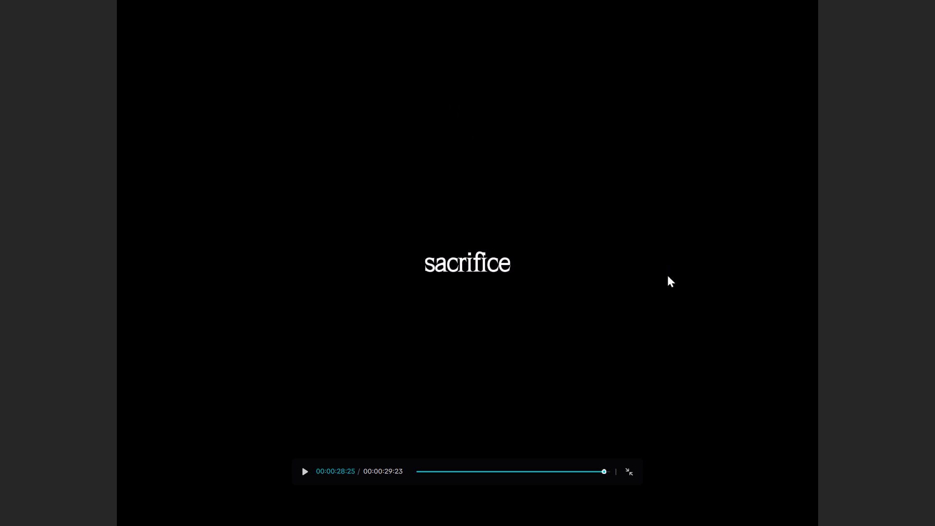
click(635, 467)
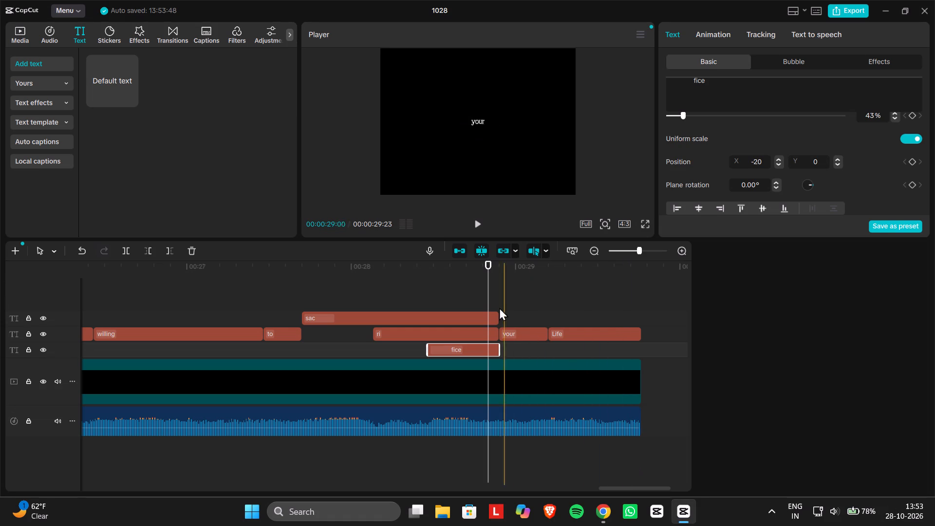
Scrub back through the whole timeline and play the captions up to "sacrifice" to check their timing.
click(462, 288)
drag(640, 249, 631, 255)
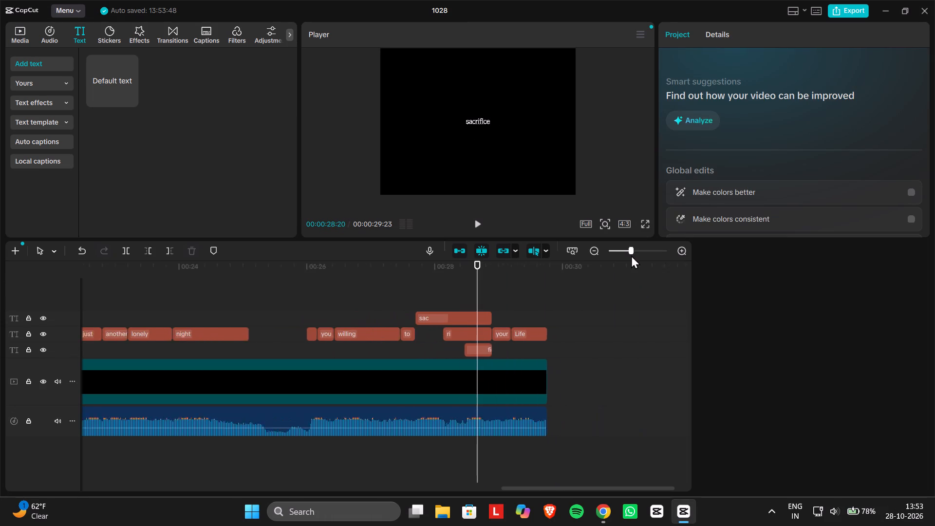
drag(631, 255, 631, 255)
click(554, 293)
drag(553, 293, 202, 275)
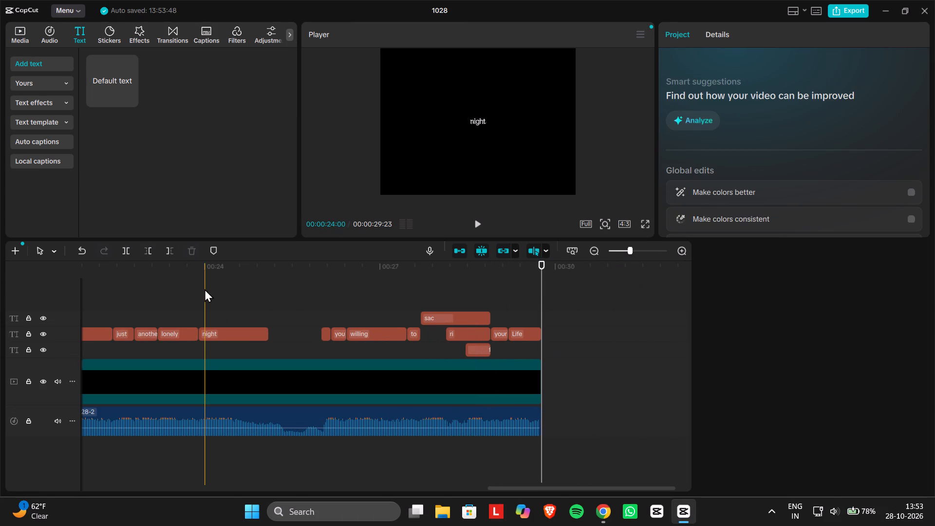
click(205, 289)
drag(205, 289, 27, 341)
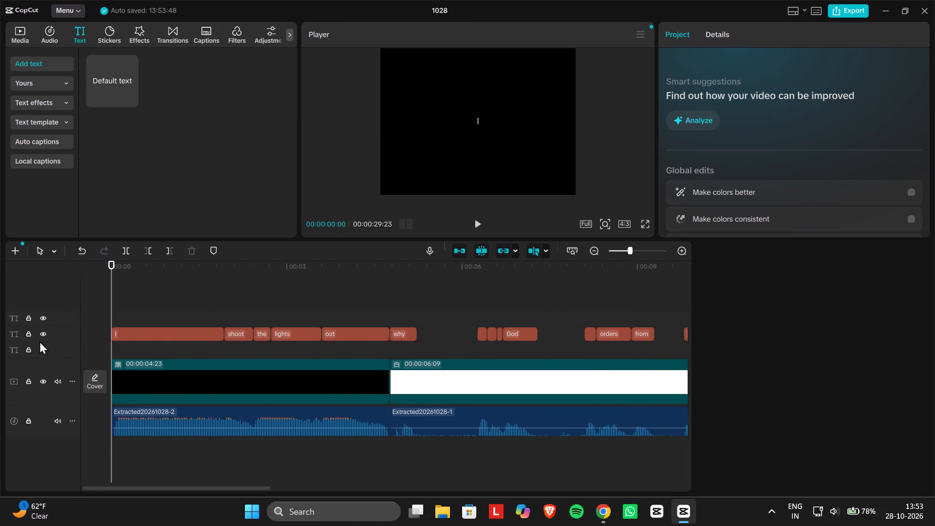
click(542, 304)
drag(542, 304, 691, 293)
drag(629, 249, 622, 254)
click(549, 280)
key(space)
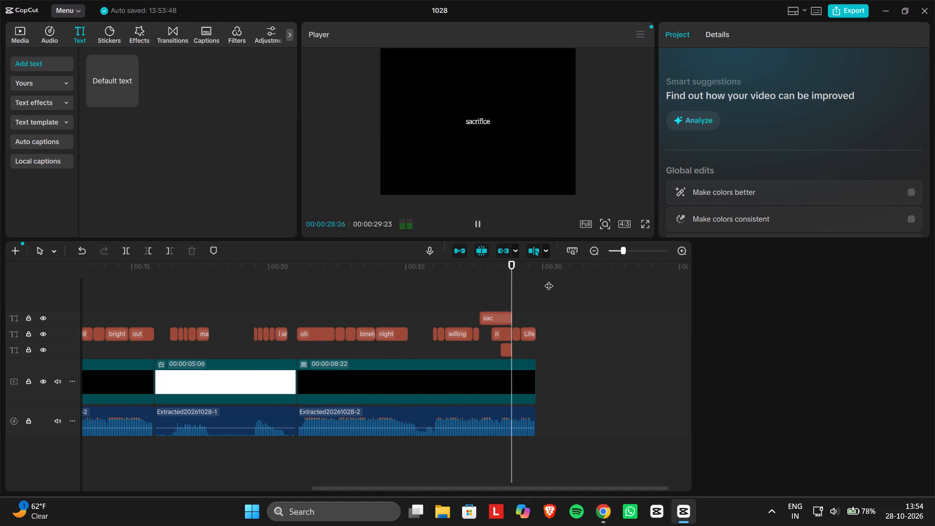
Replay the closing captions around "to sacrifice your Life" to examine how the three syllable clips appear.
double_click(470, 302)
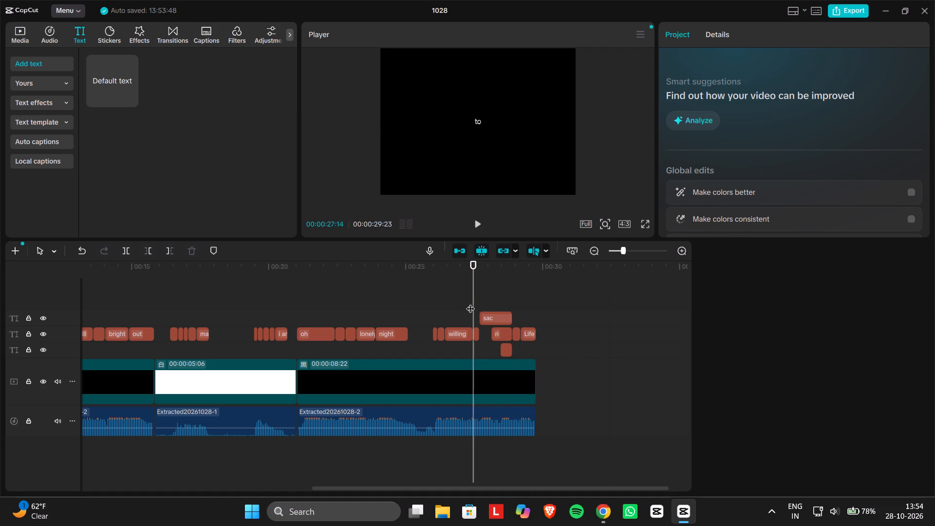
click(626, 247)
drag(624, 252, 638, 248)
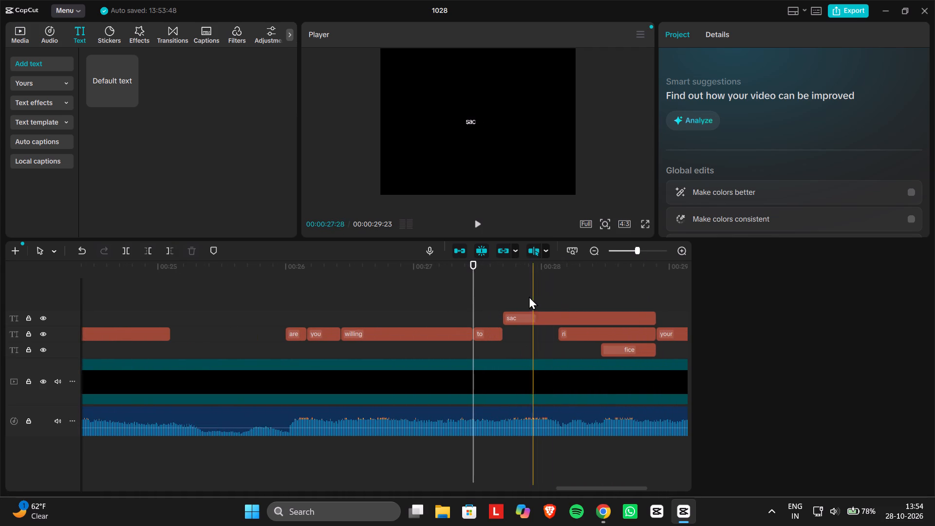
click(458, 302)
key(space)
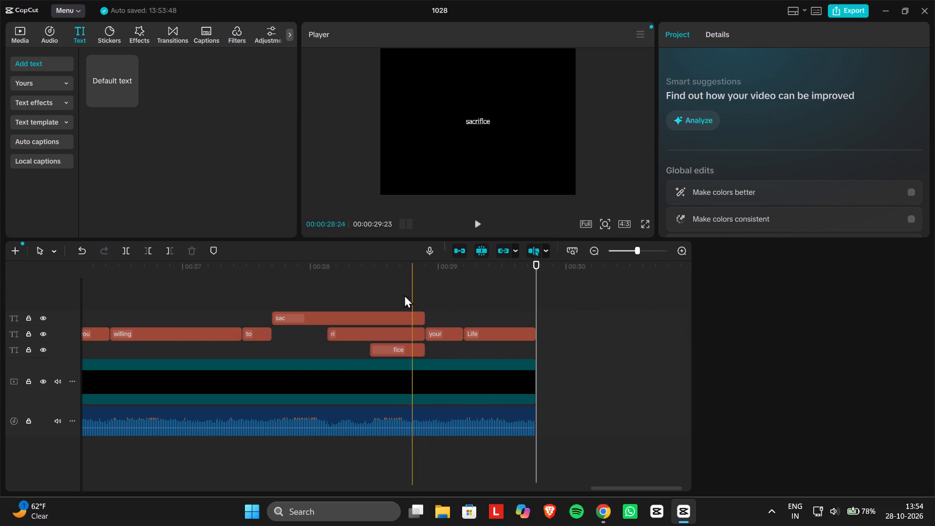
click(266, 284)
key(space)
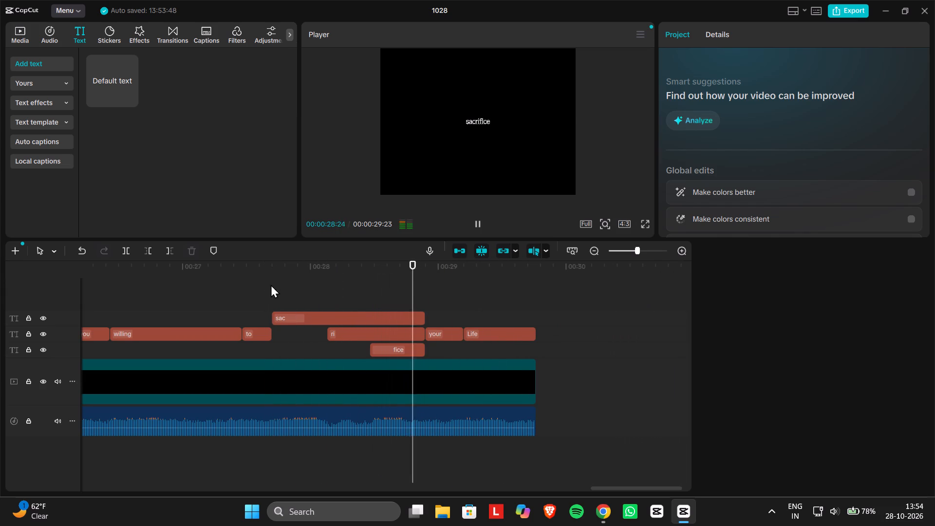
click(347, 289)
drag(347, 289, 340, 293)
Delete the "ri" clip and move the "sac" clip down into its place on the main caption track.
click(345, 332)
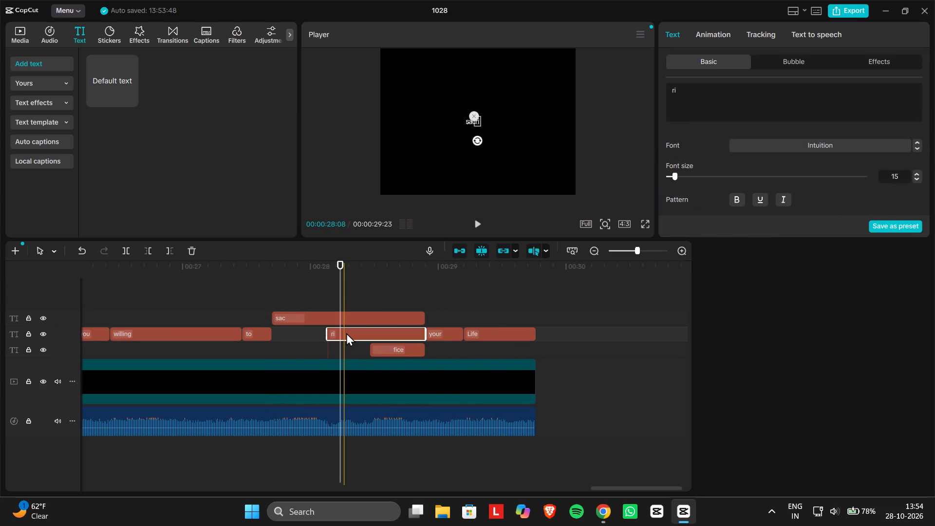
key(BackSpace)
drag(347, 318, 346, 336)
Extend the "sac" clip's text to "sacri", keeping its trailing spaces, and play it together with "fice".
click(689, 96)
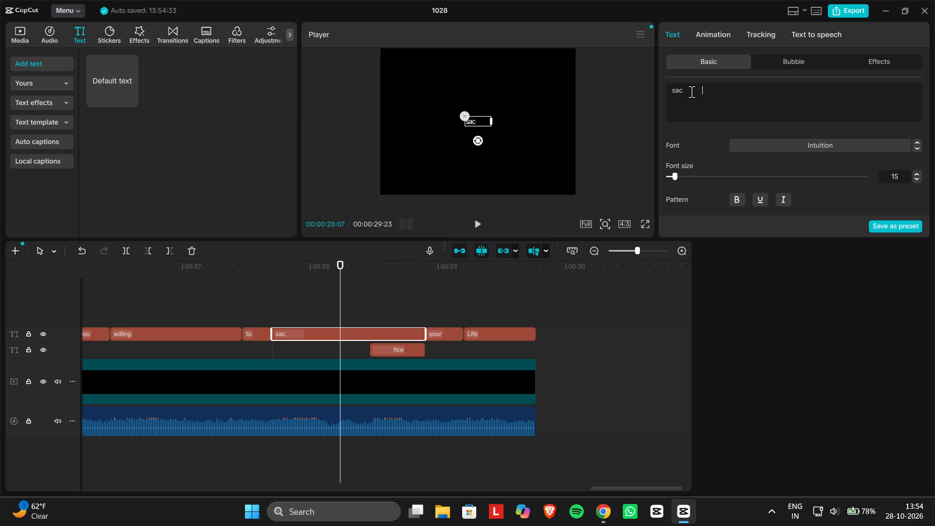
click(683, 89)
text(ri)
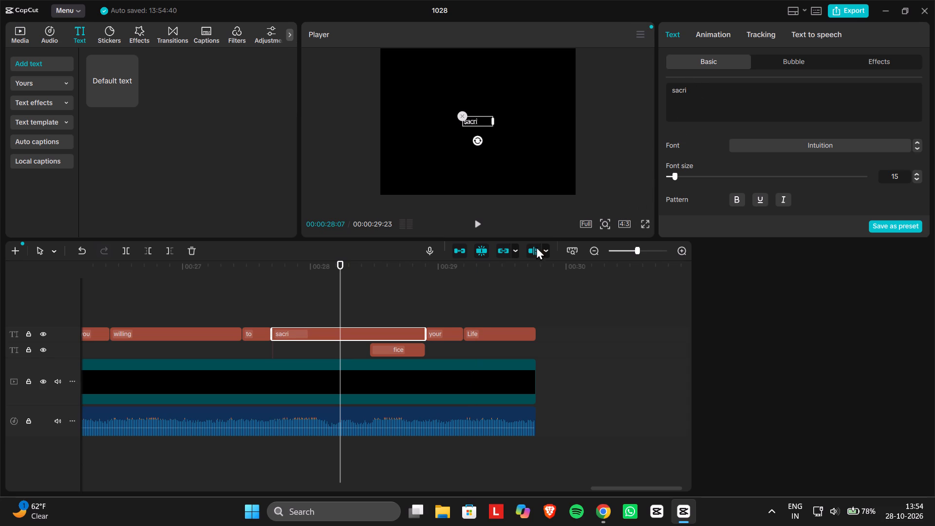
click(371, 285)
drag(370, 285, 340, 292)
key(space)
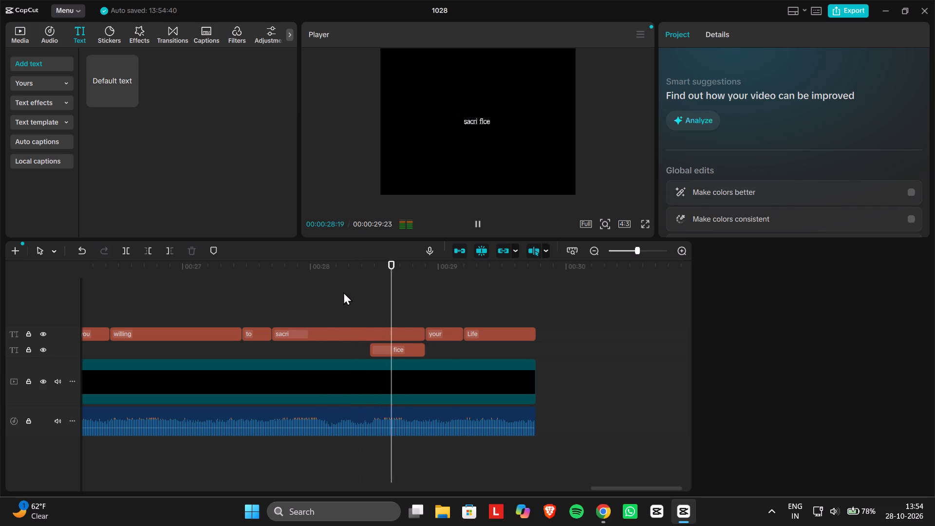
key(space)
Delete four of the leading spaces before "fice" and check the gap after "sacri" in full screen.
click(356, 328)
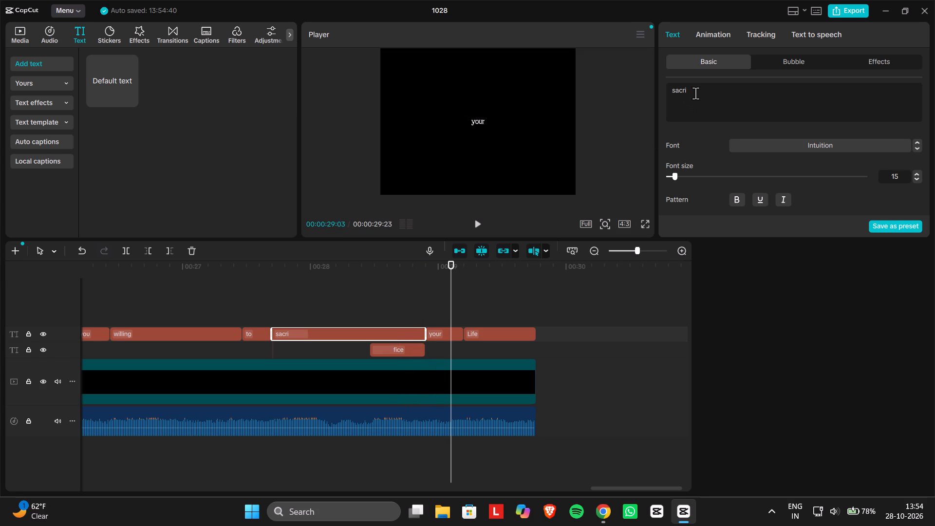
click(392, 352)
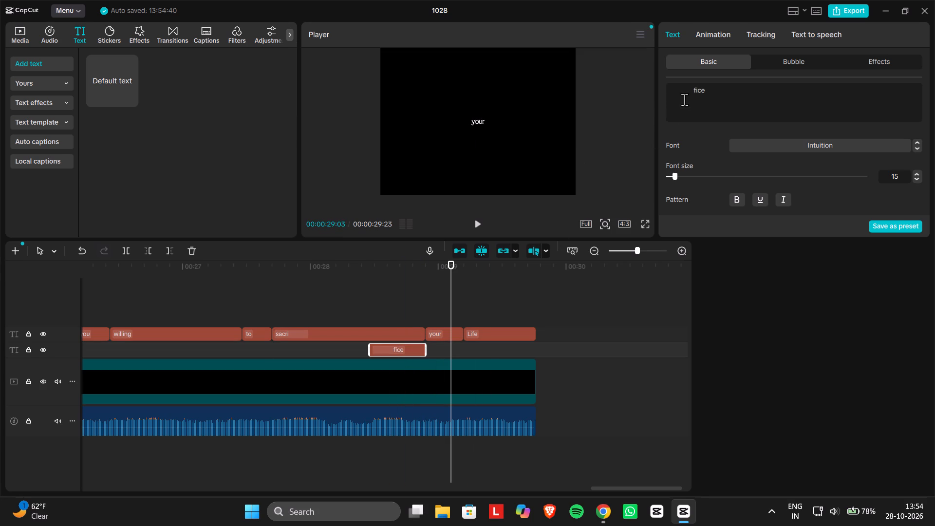
click(691, 92)
key(BackSpace)
click(390, 310)
click(404, 348)
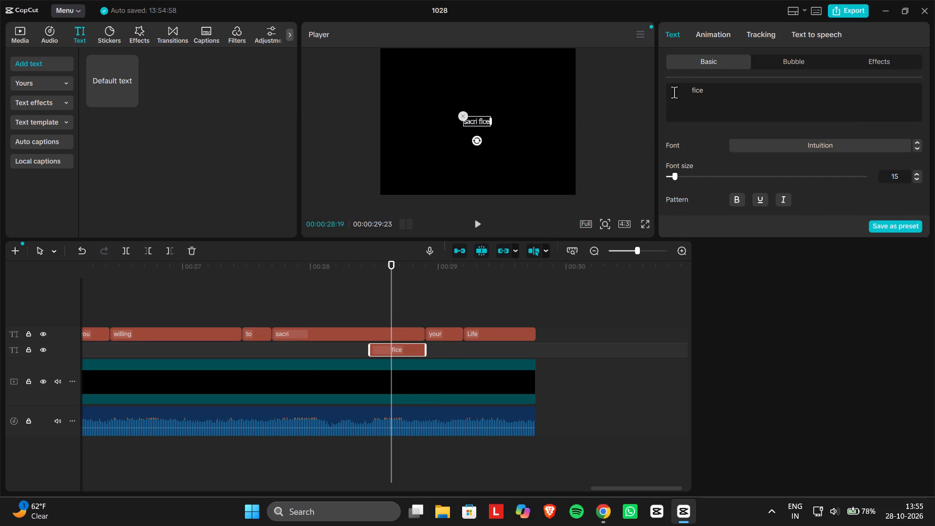
click(692, 87)
key(BackSpace)
key(BackSpace)
key(BackSpace)
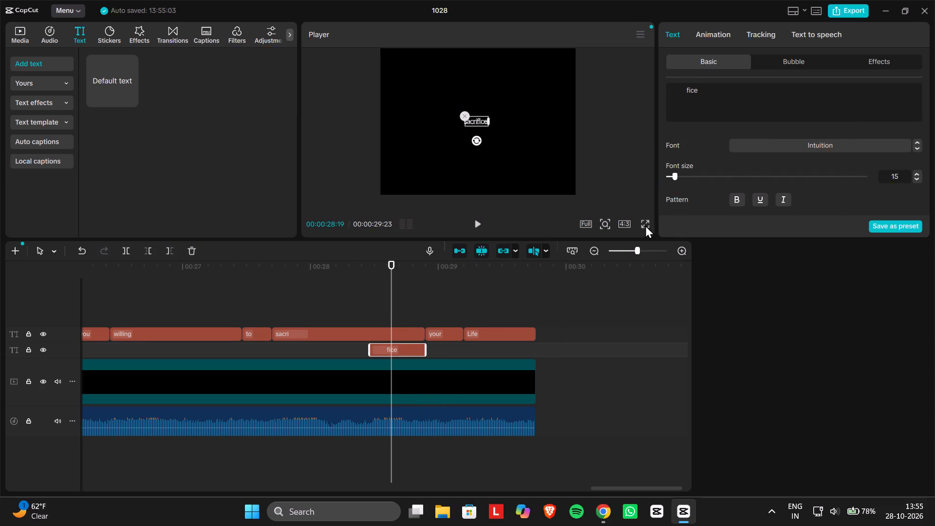
click(645, 225)
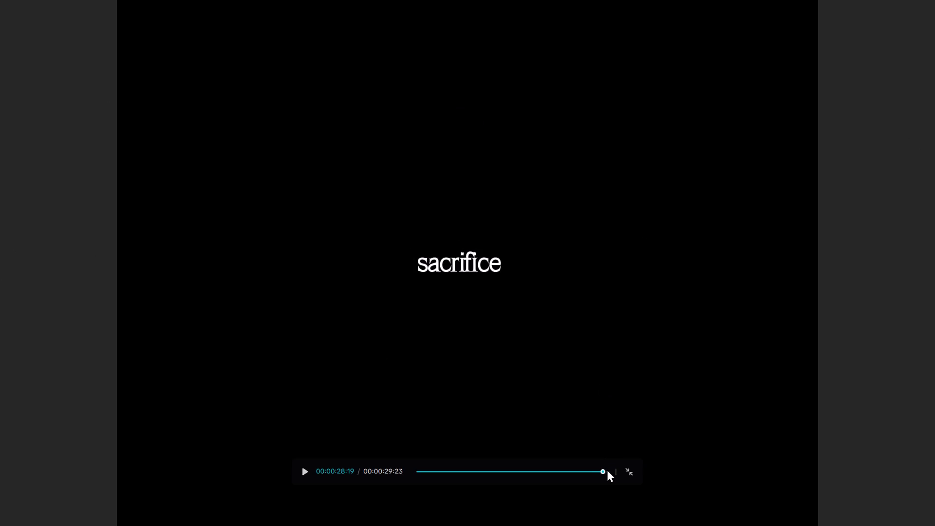
click(625, 471)
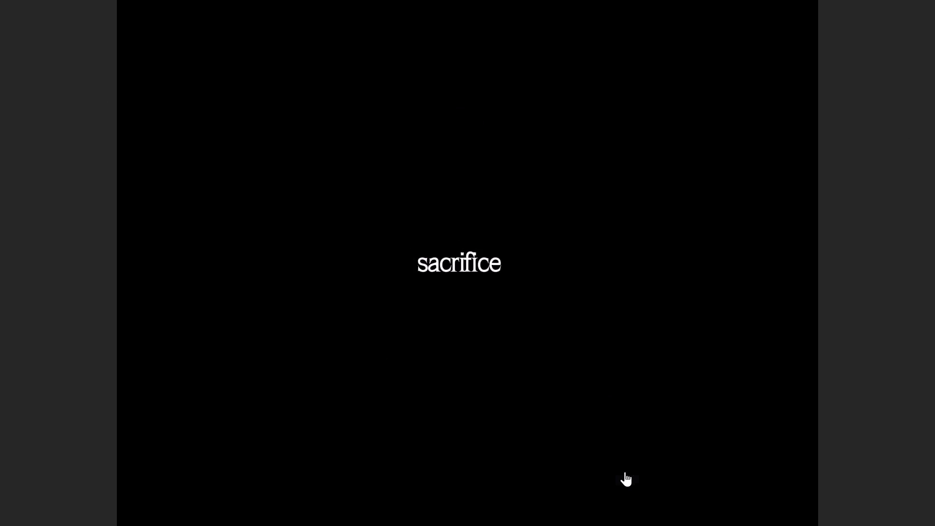
Add one leading space back before "fice" and check the word's spacing in full screen.
click(682, 91)
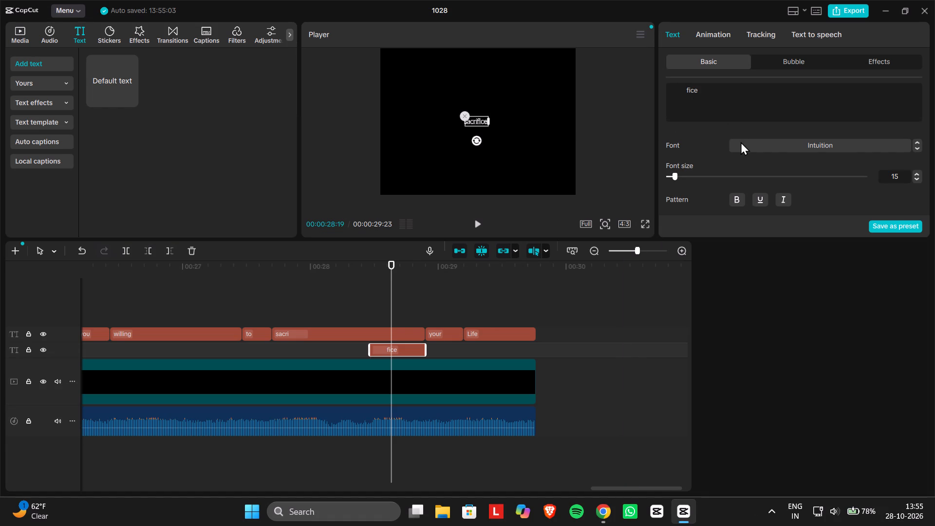
key(space)
click(642, 224)
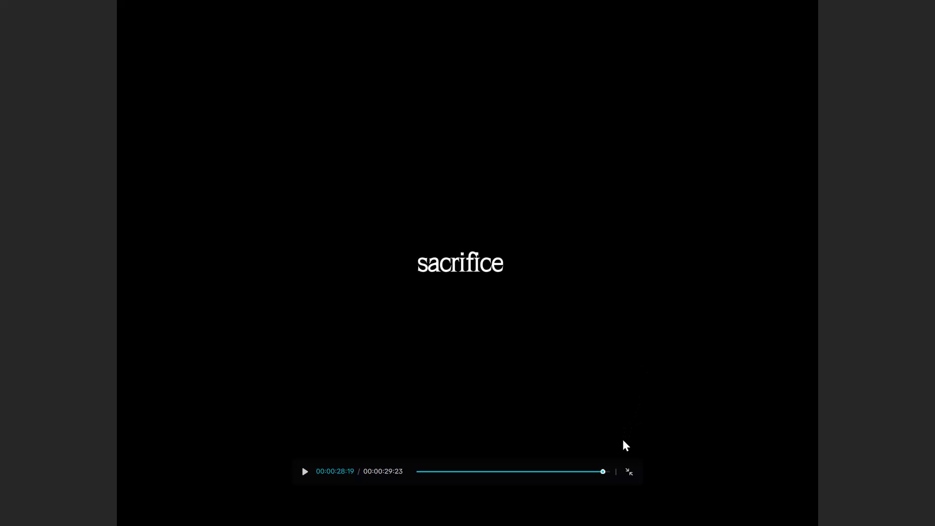
click(630, 464)
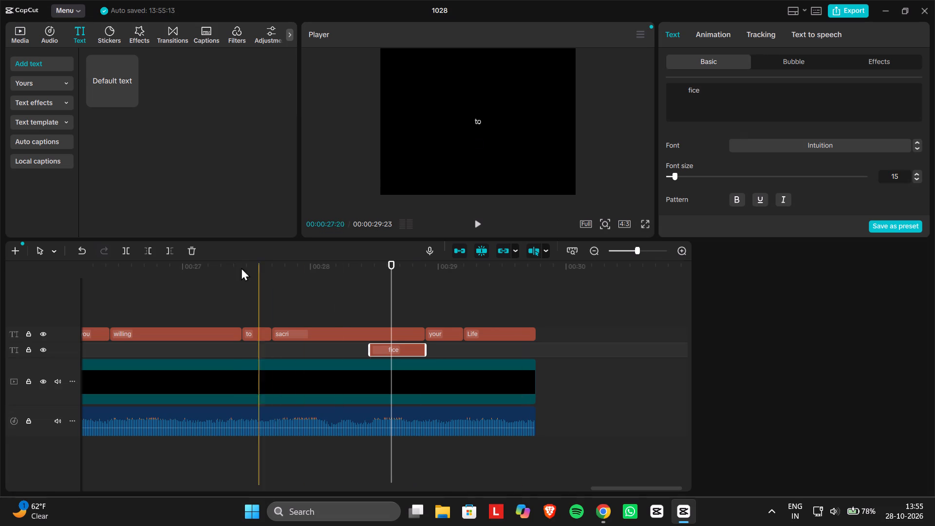
Play the closing captions from "to" and check how "sacri" and "fice" appear together.
click(243, 297)
key(space)
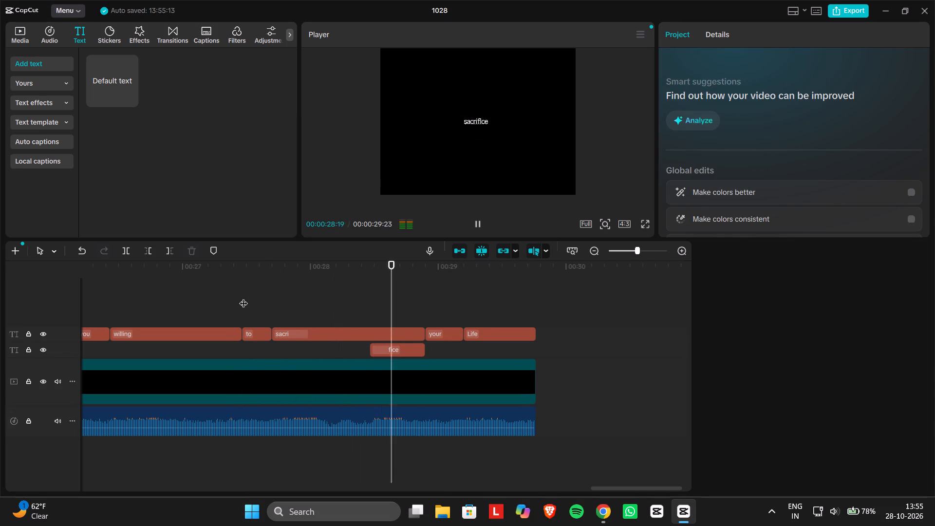
double_click(376, 302)
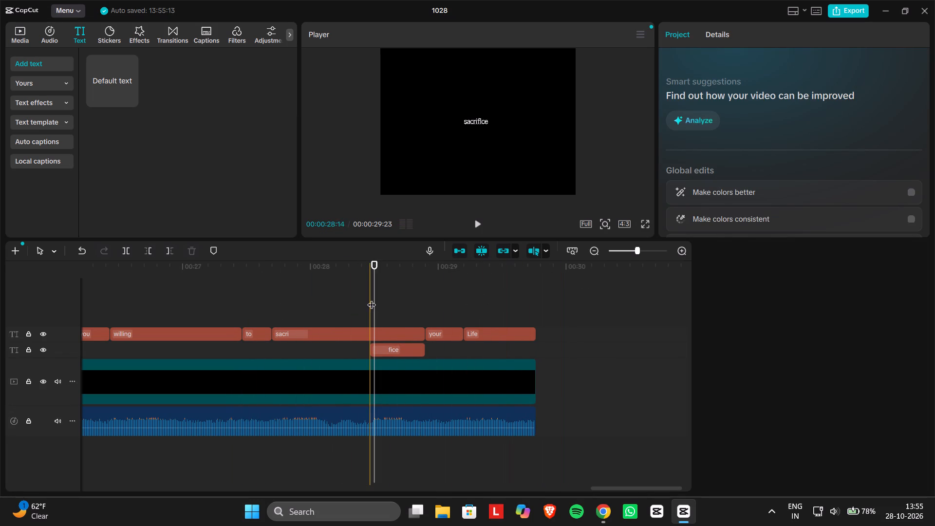
Watch the whole captioned video in full screen from the beginning through the final word "Life".
drag(637, 252, 625, 259)
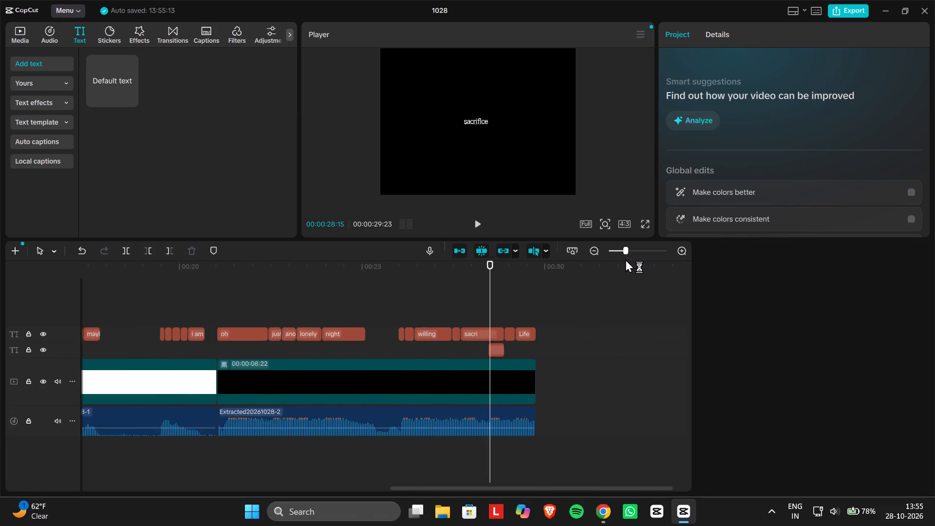
drag(625, 259, 618, 262)
click(466, 295)
drag(466, 295, 454, 297)
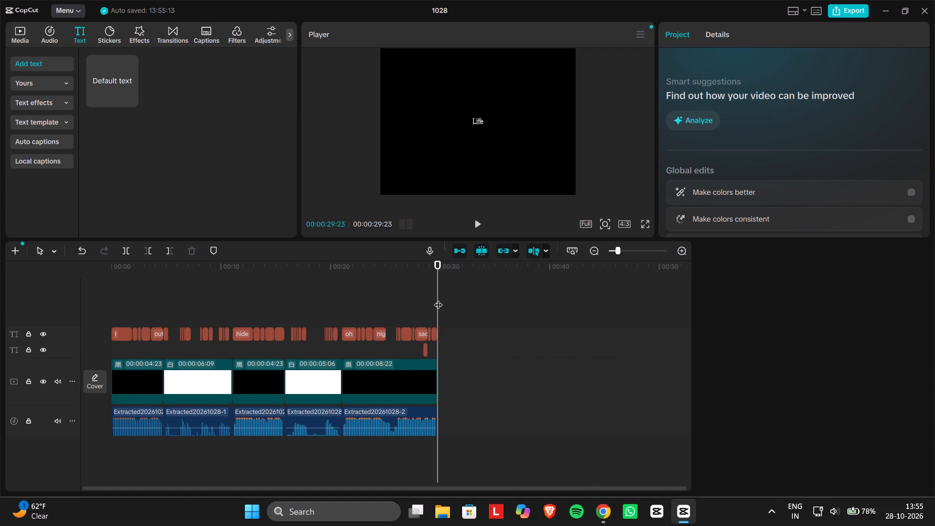
drag(438, 299, 0, 277)
click(646, 225)
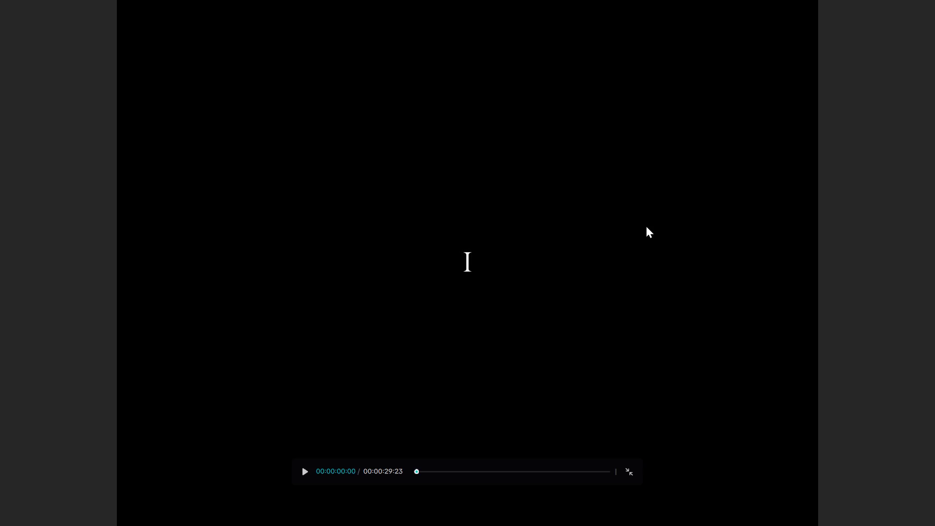
key(space)
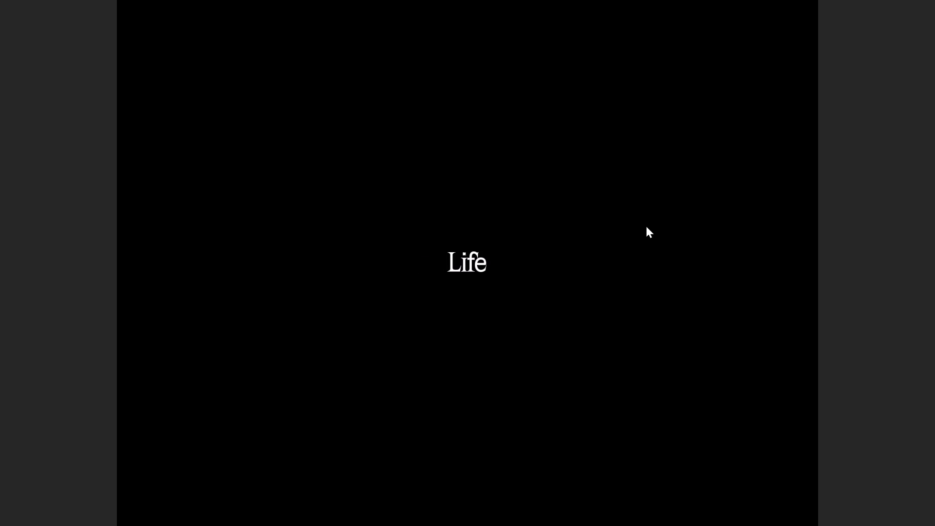
click(568, 338)
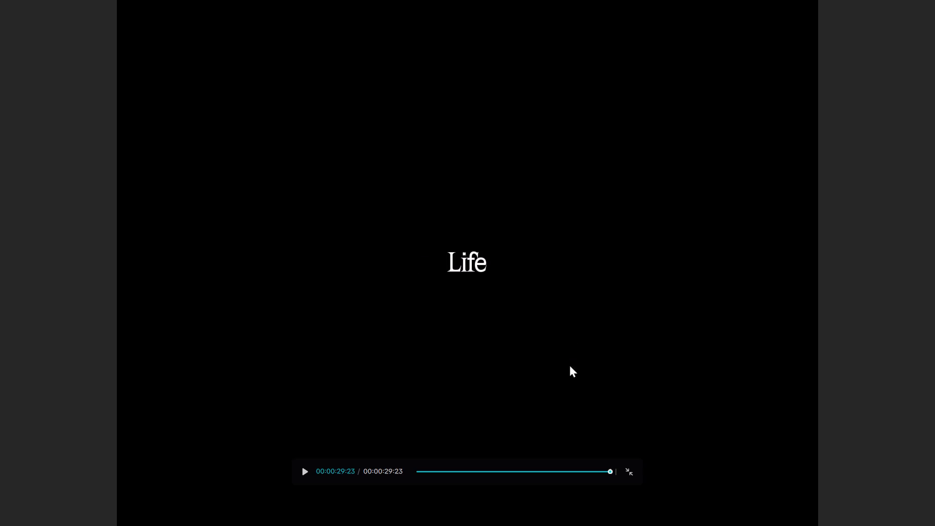
click(637, 474)
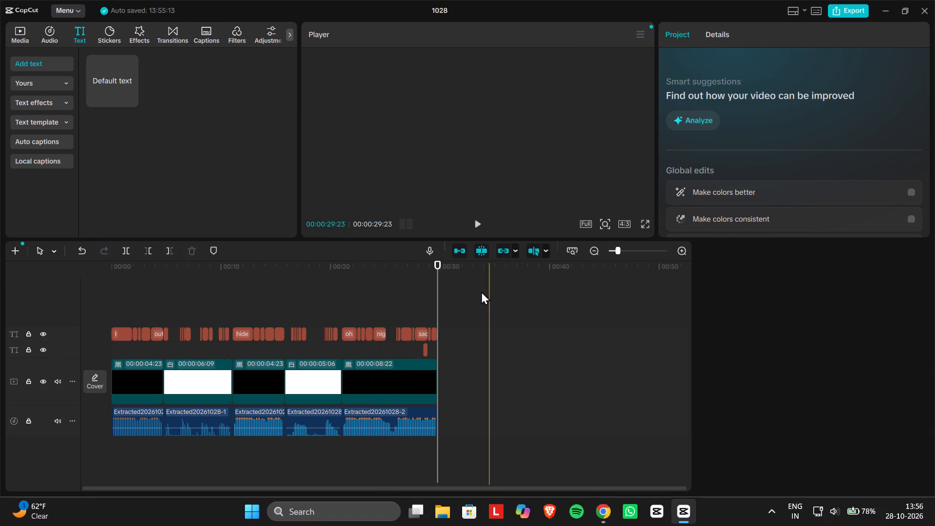
Examine the "sacri" clip's text style, scale and position settings at the frame where "fice" joins it.
drag(435, 297, 425, 302)
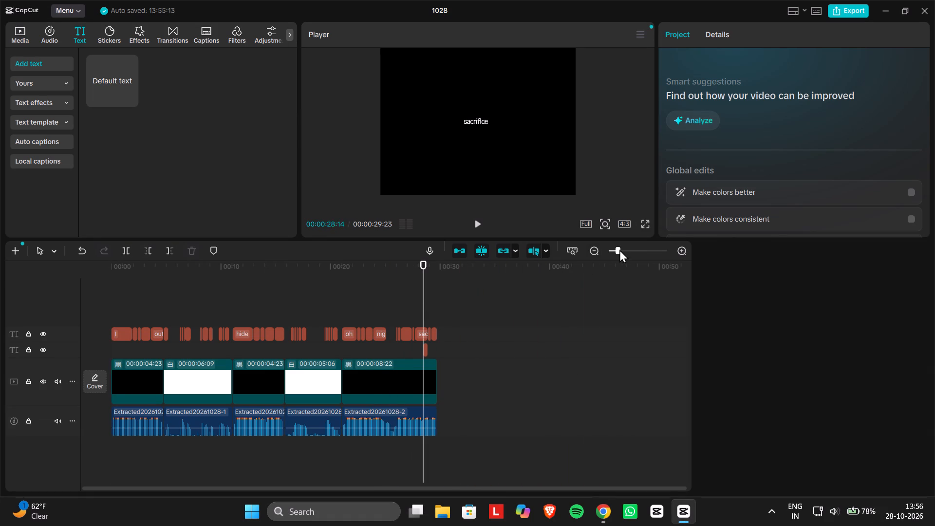
drag(619, 249, 644, 249)
click(542, 333)
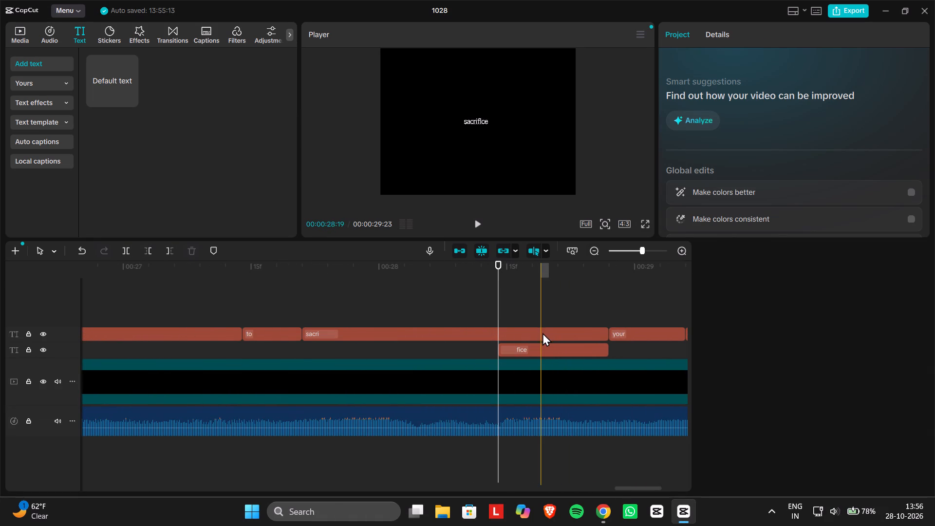
scroll(788, 178, down, 2)
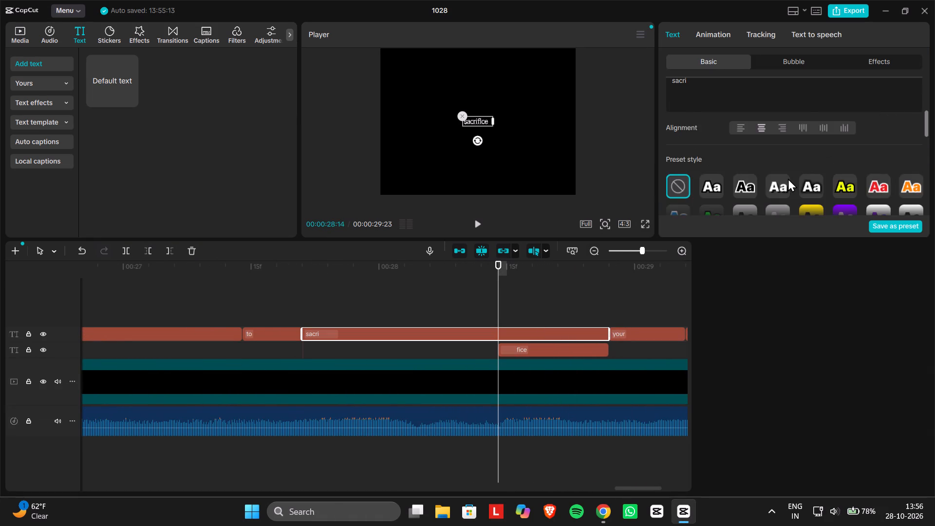
scroll(788, 178, down, 2)
scroll(788, 178, up, 3)
scroll(788, 178, down, 4)
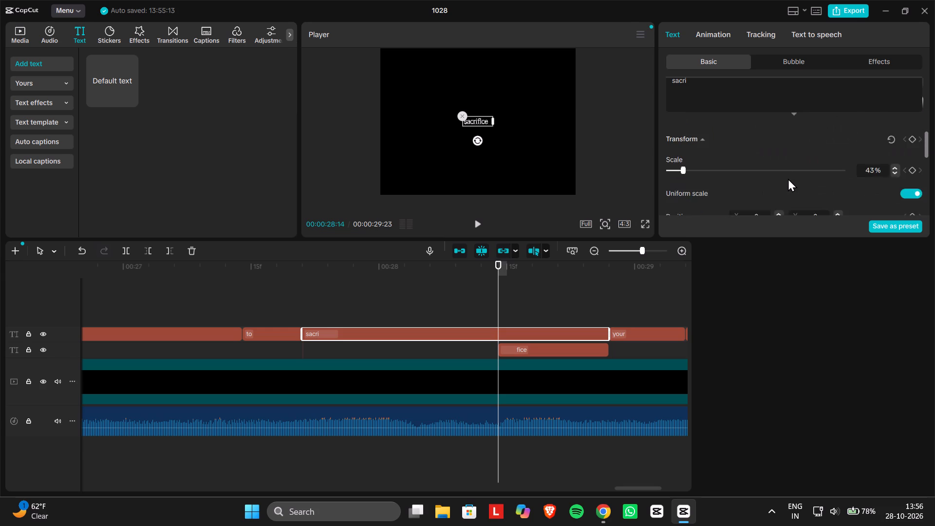
scroll(788, 178, down, 1)
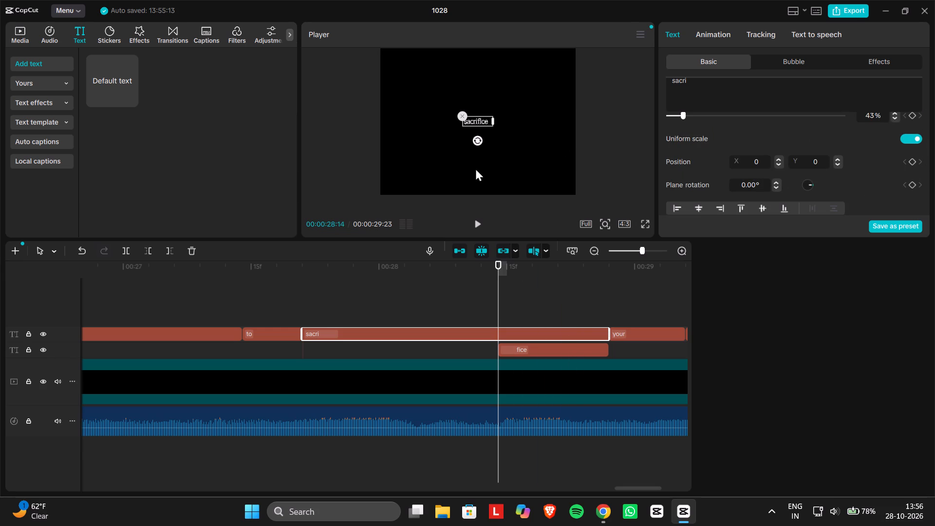
click(483, 119)
Check the combined word "sacrifice" in full screen and replay the ending captions.
click(524, 318)
drag(524, 318, 501, 318)
click(648, 226)
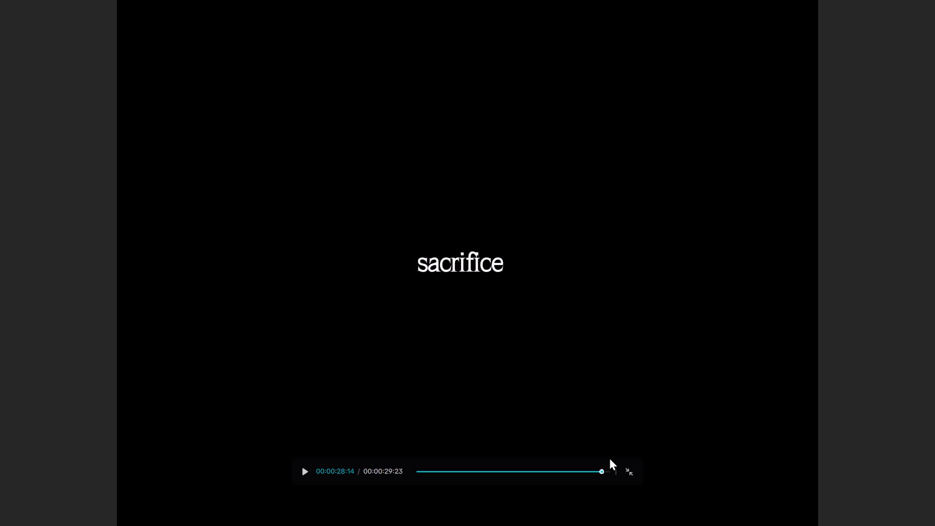
click(621, 466)
click(469, 312)
key(space)
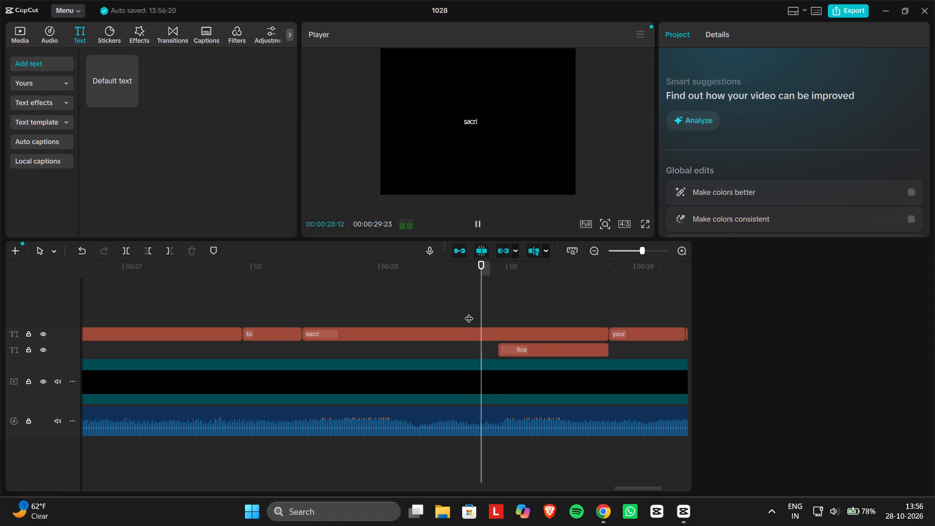
click(469, 312)
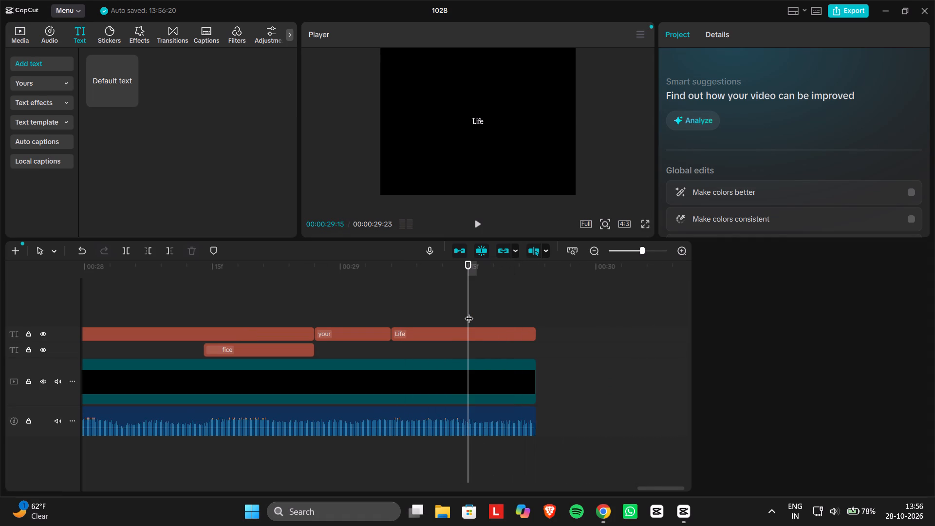
Add a 0.3 s fade-out to the end of the last audio clip and play the ending to hear it.
drag(469, 312, 439, 311)
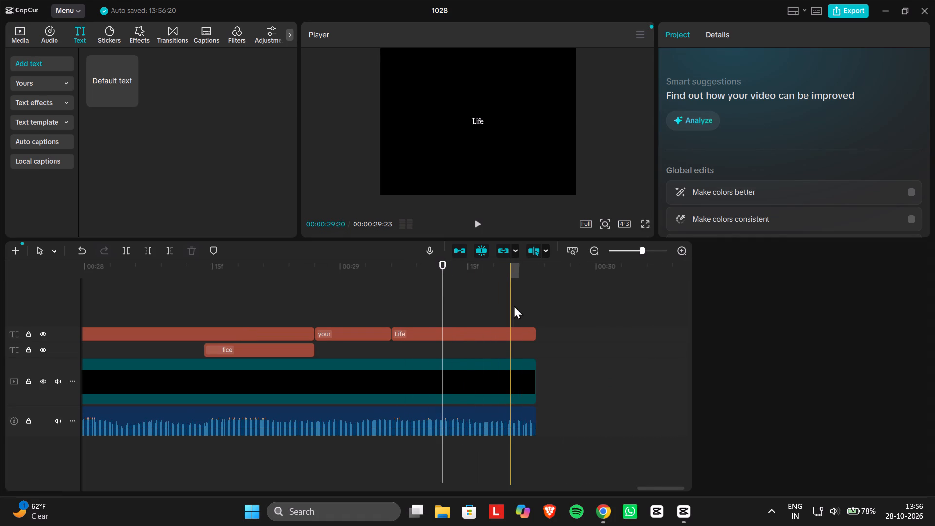
click(516, 302)
click(526, 423)
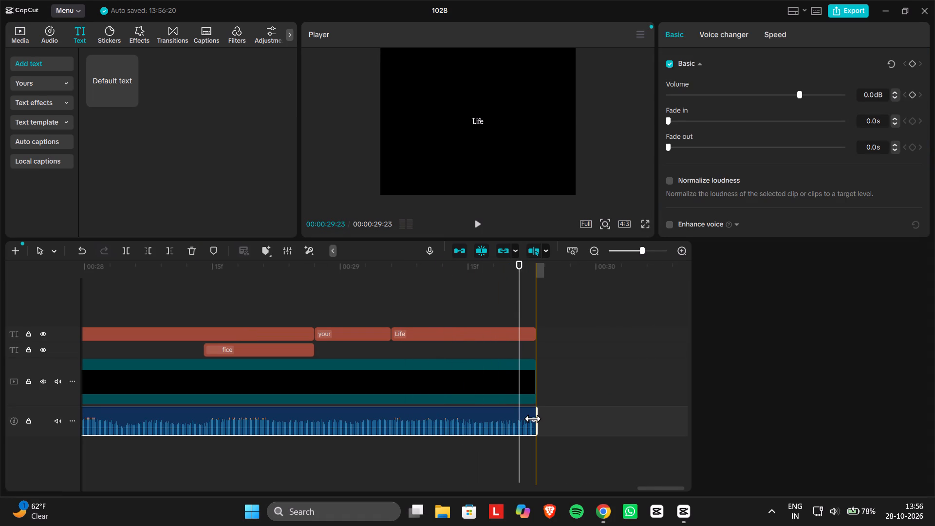
drag(532, 419, 464, 420)
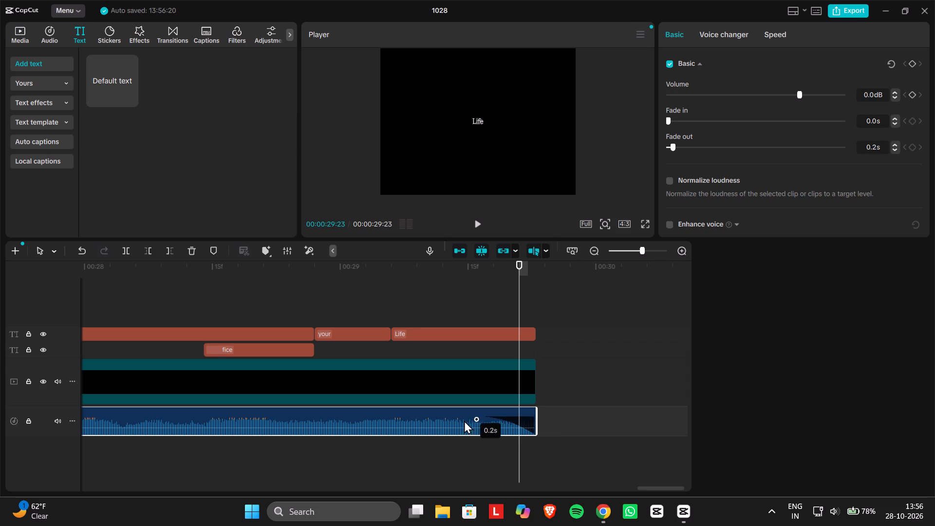
drag(464, 420, 464, 420)
click(379, 274)
drag(377, 274, 289, 285)
key(space)
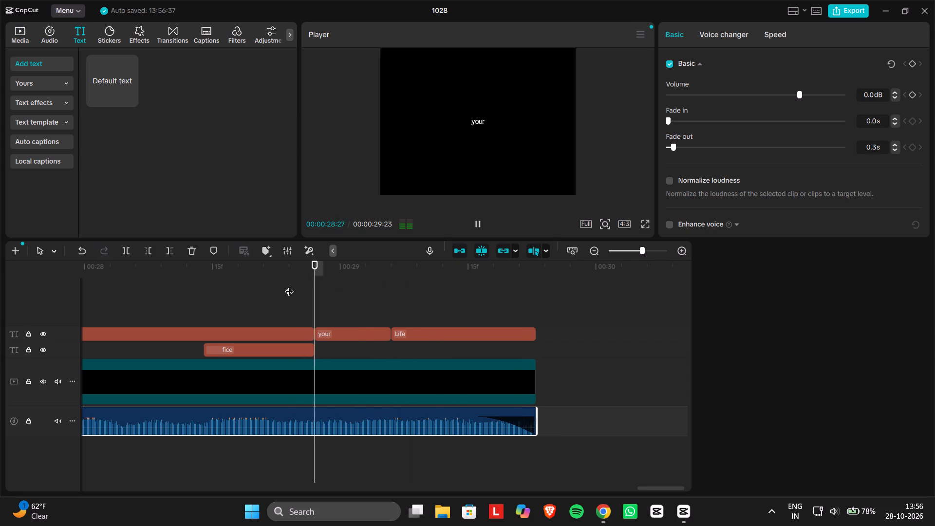
click(396, 301)
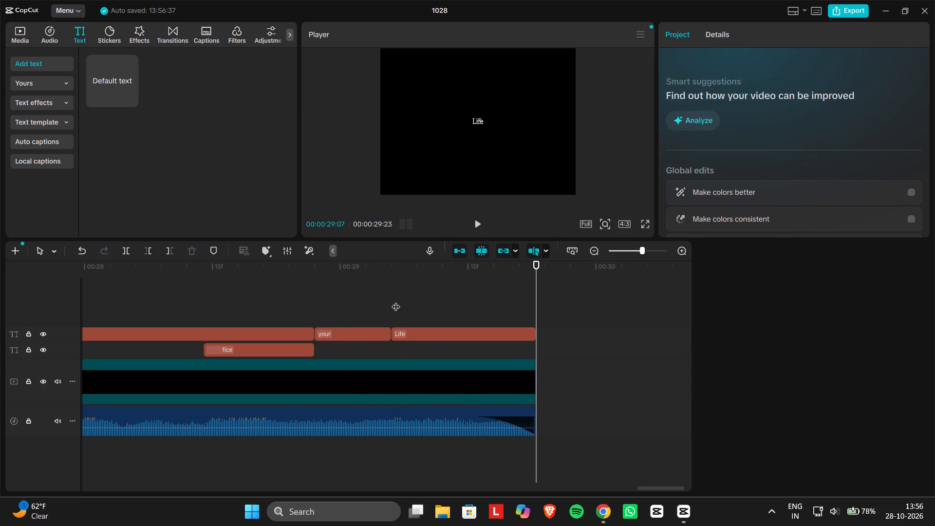
Play the video from the start and replay the closing section from "oh" to "Life" to check captions and audio.
drag(636, 248, 623, 255)
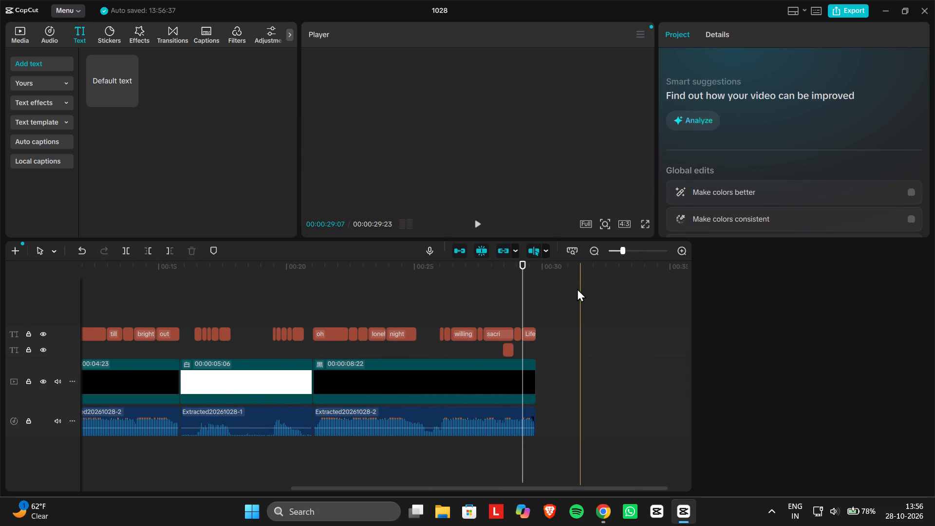
click(569, 291)
drag(538, 301, 0, 302)
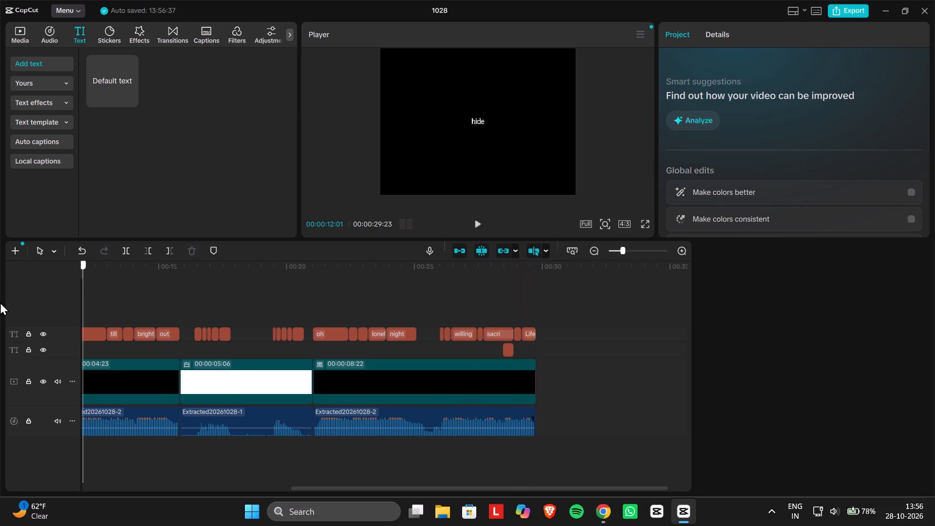
drag(0, 302, 0, 302)
key(space)
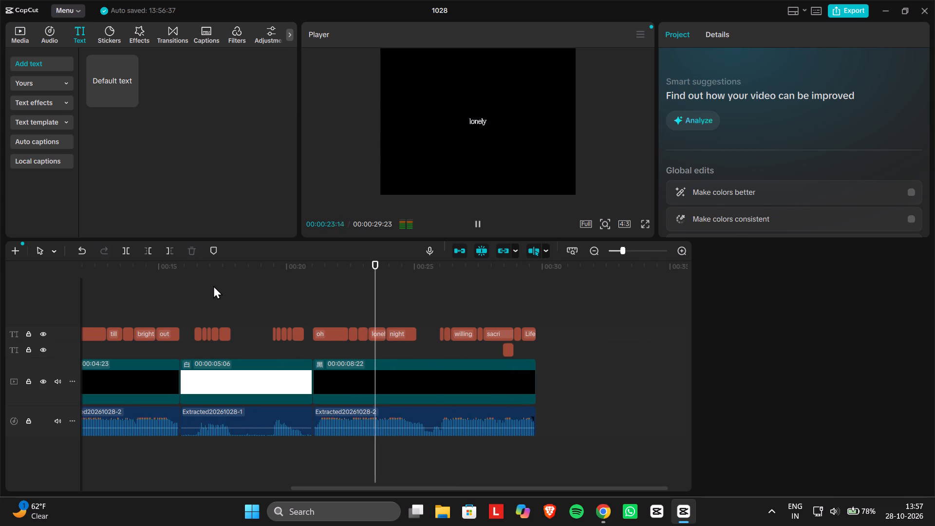
click(311, 319)
key(space)
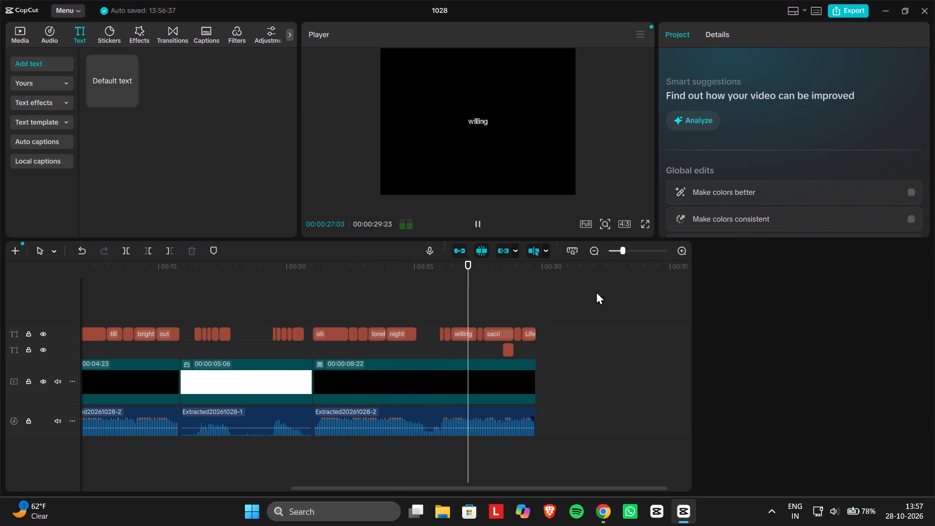
click(355, 302)
drag(355, 302, 339, 302)
key(space)
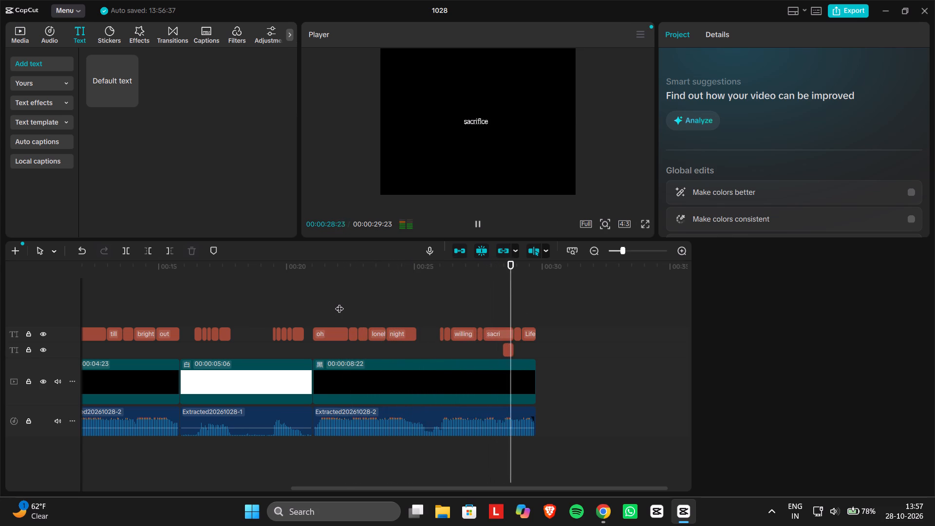
click(440, 316)
key(space)
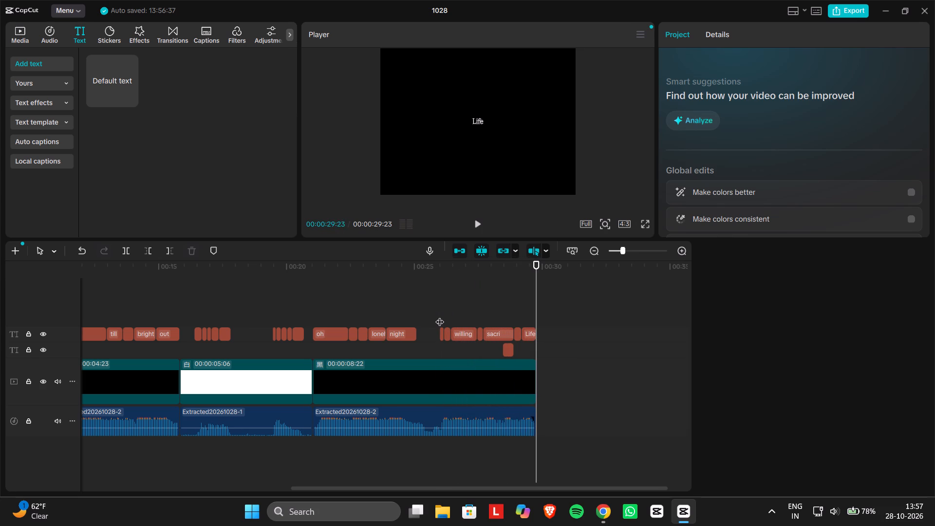
Apply the Echo voice filter to the first audio clip at the start of the timeline.
click(475, 309)
drag(475, 309, 0, 316)
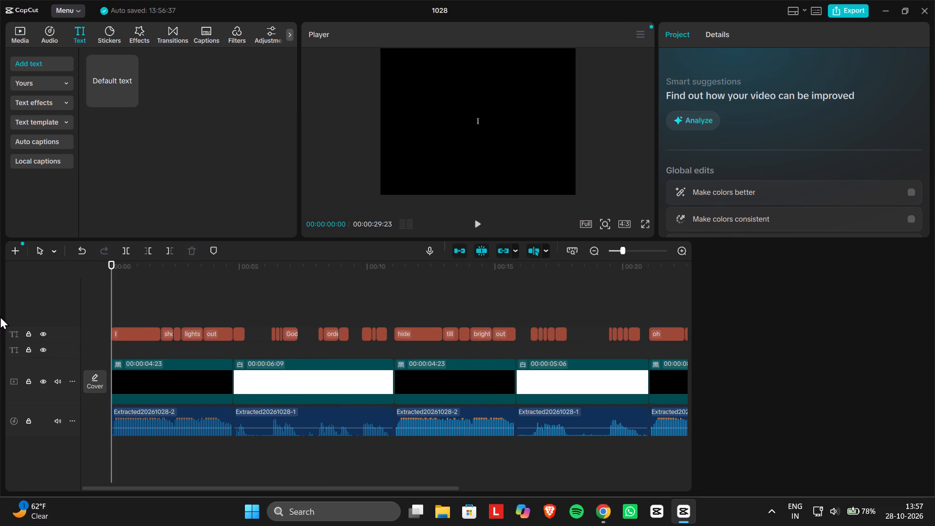
click(134, 422)
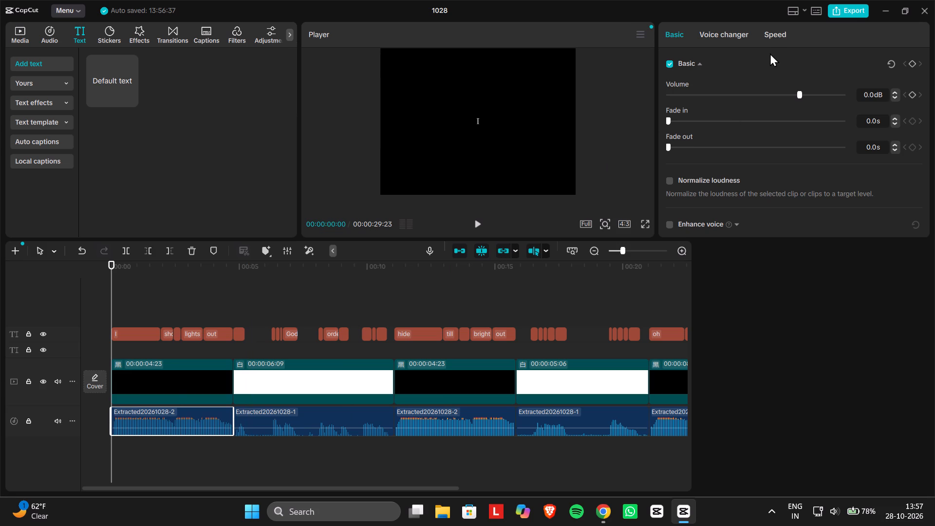
click(733, 30)
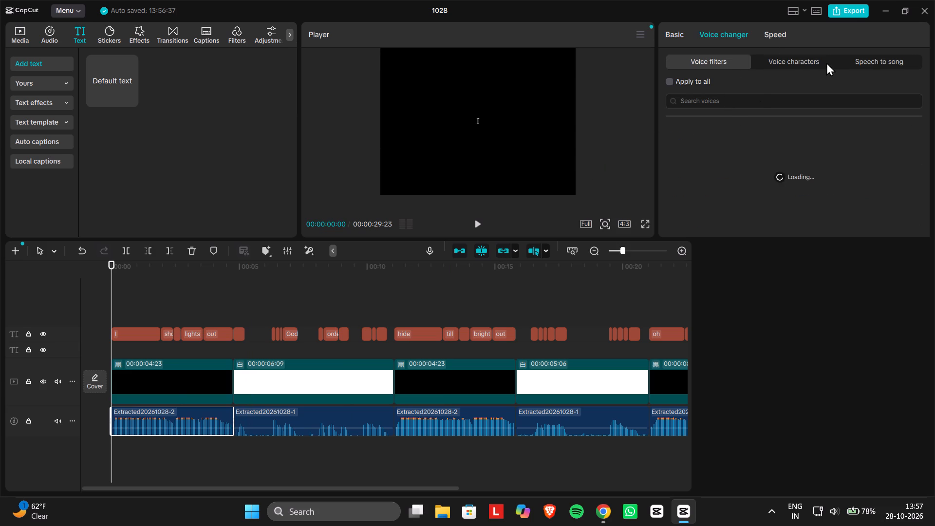
scroll(847, 128, down, 2)
click(820, 217)
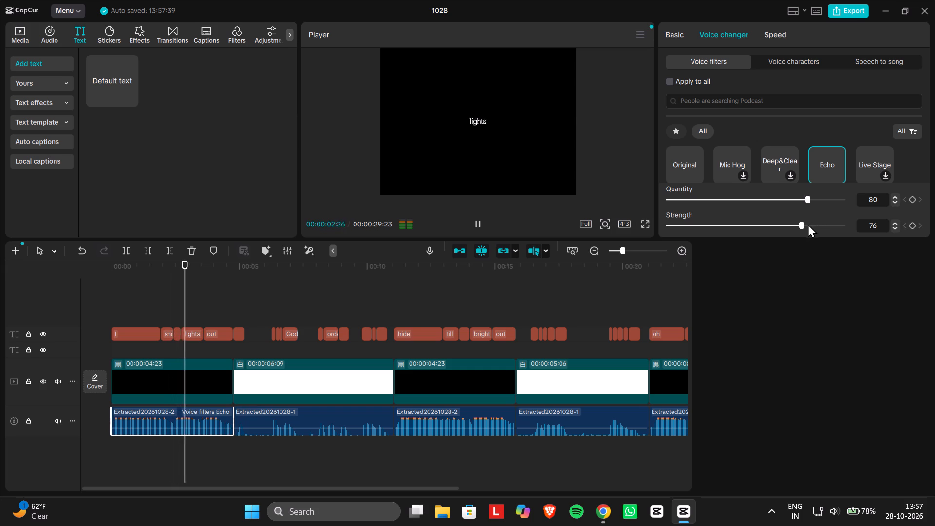
Set the first audio clip's Echo strength to 20 and play it from the start to hear the effect.
drag(800, 225, 707, 241)
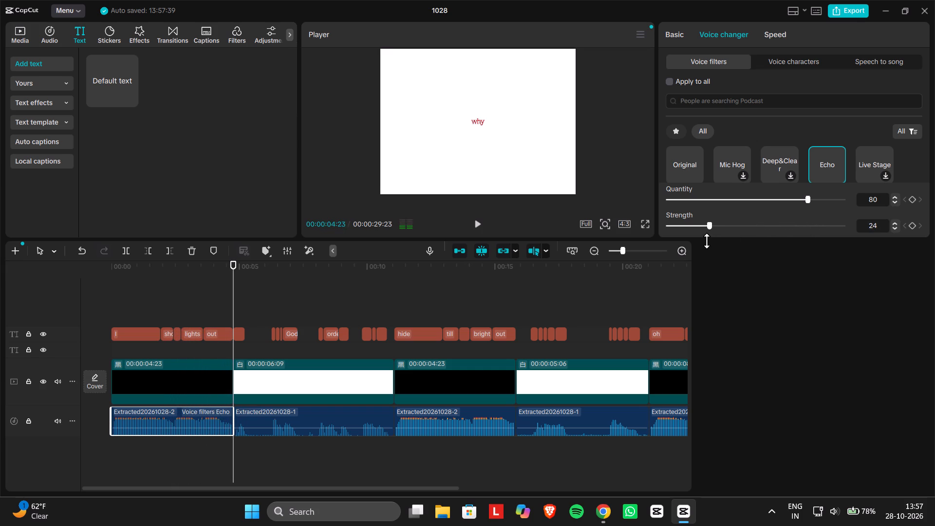
drag(707, 241, 703, 241)
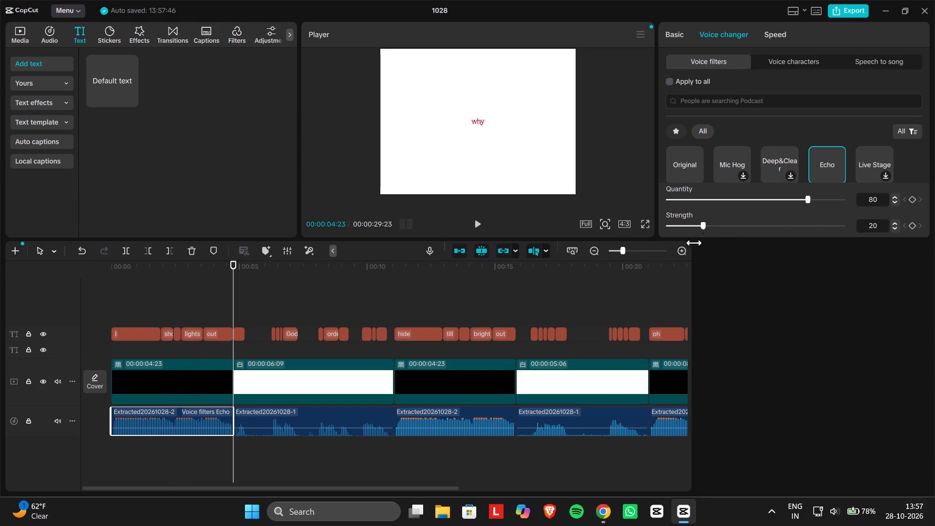
click(99, 305)
key(space)
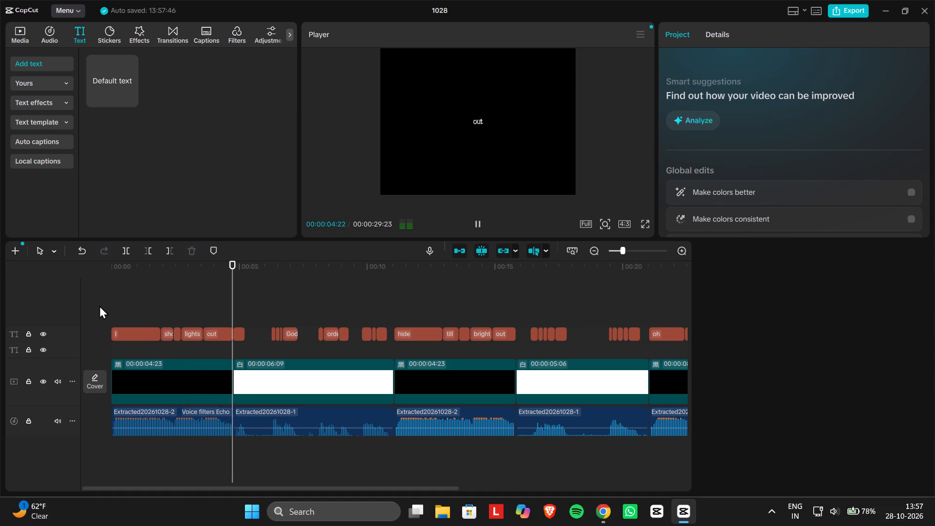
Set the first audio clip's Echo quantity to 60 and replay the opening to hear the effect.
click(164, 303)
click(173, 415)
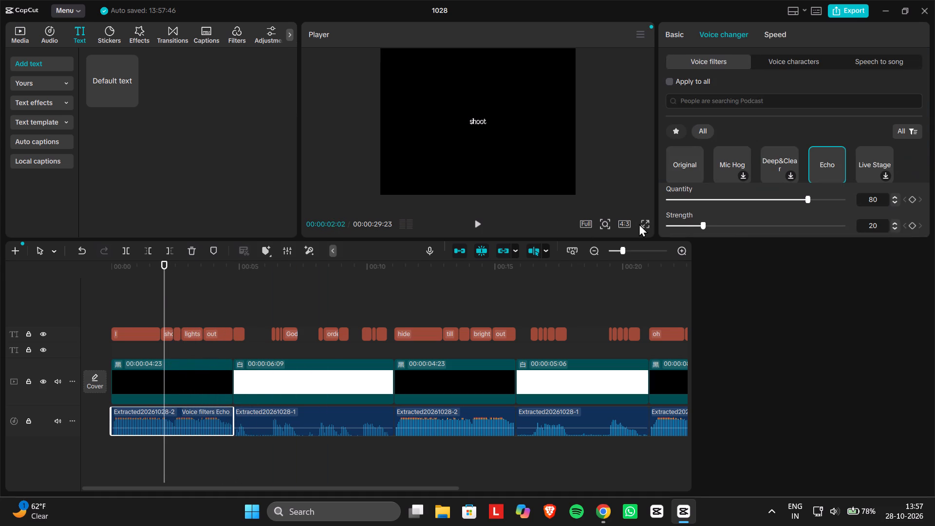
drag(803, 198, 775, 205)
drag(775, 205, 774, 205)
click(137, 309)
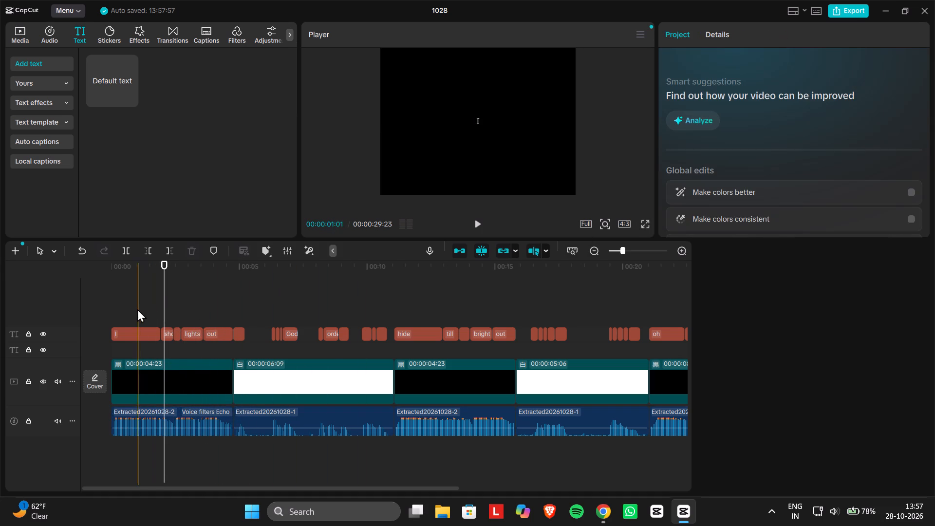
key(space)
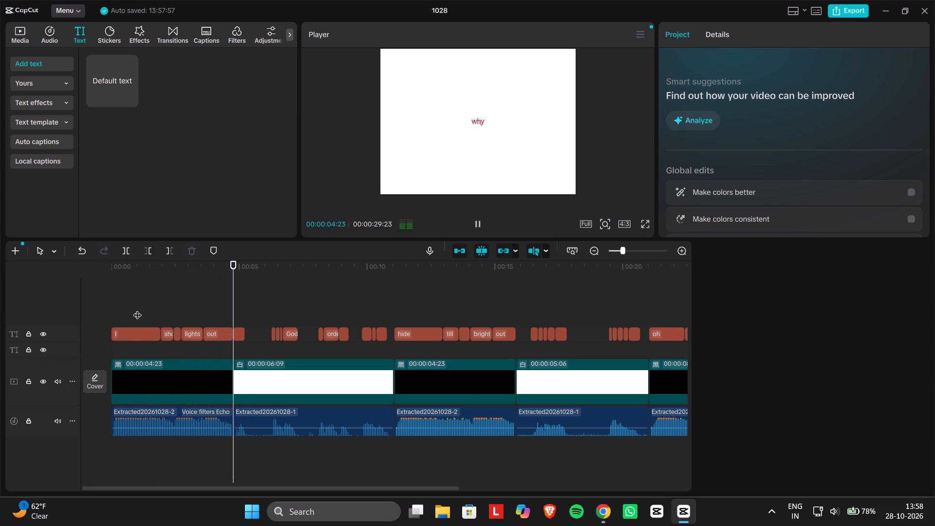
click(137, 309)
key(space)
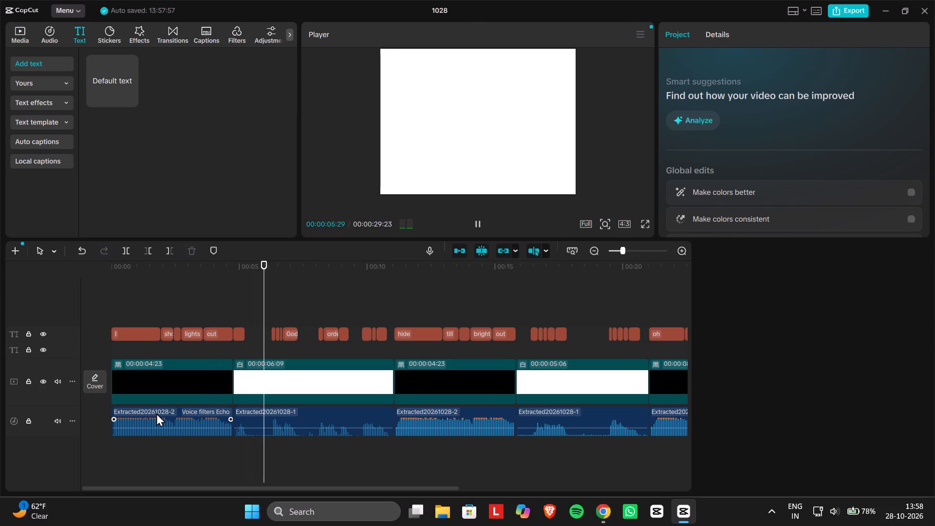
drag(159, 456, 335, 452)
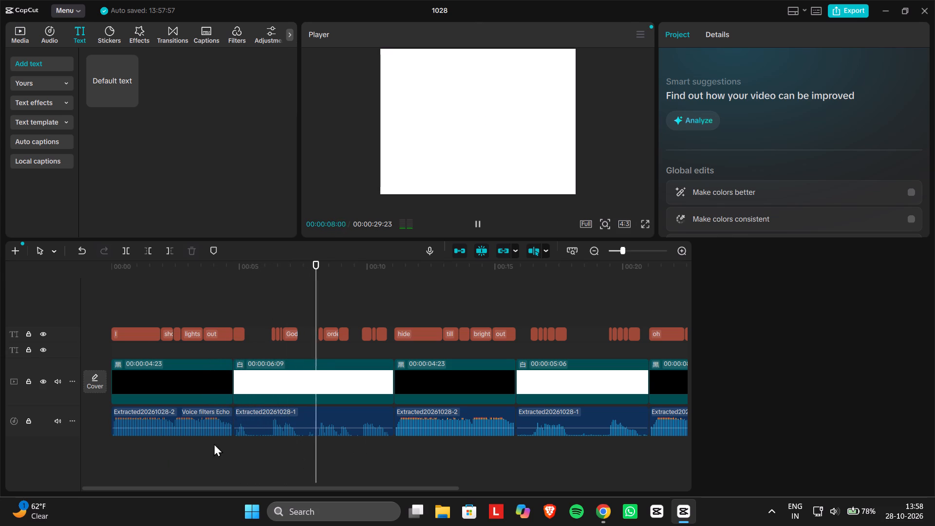
Copy the first audio clip's attributes and paste all of them, including the voice changer, onto the second audio clip.
right_click(184, 429)
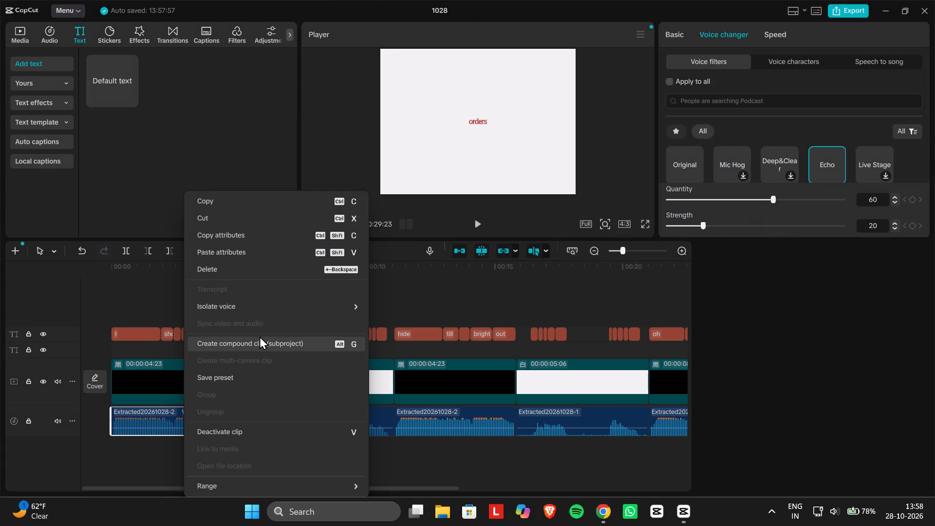
click(287, 228)
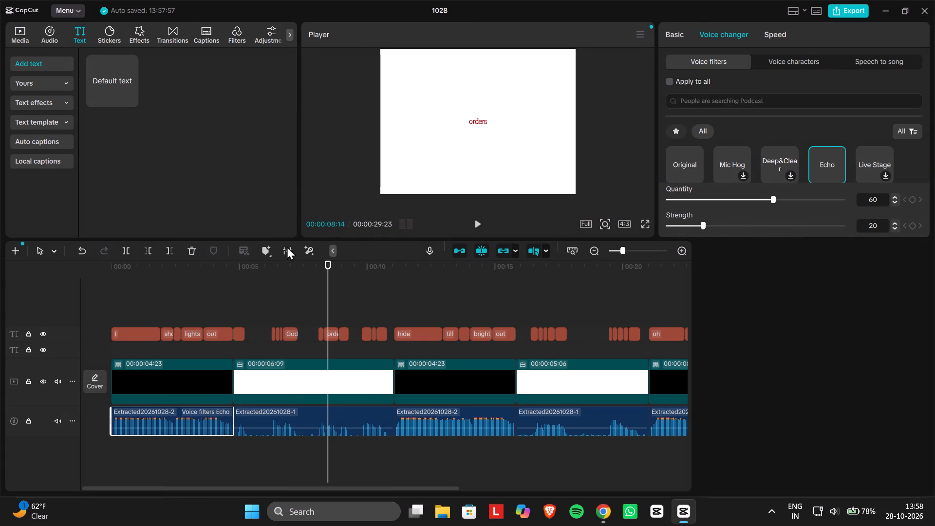
right_click(295, 415)
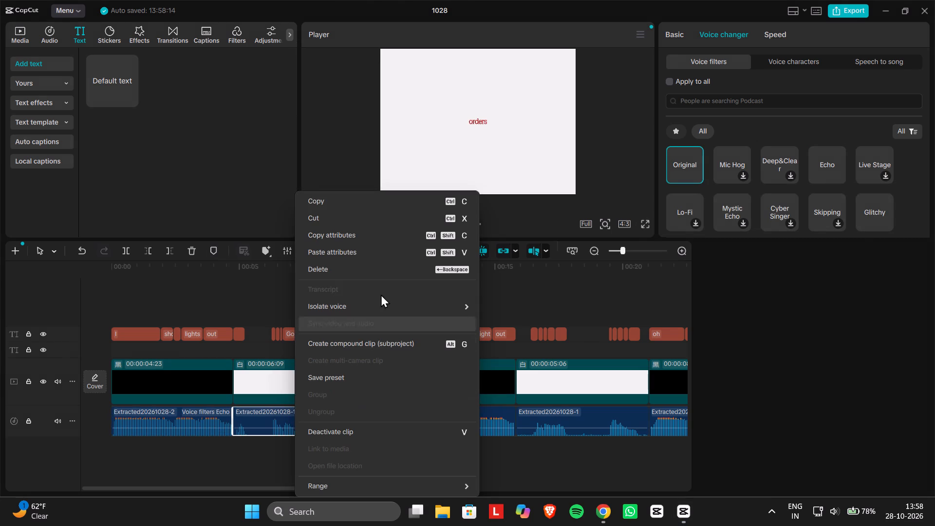
click(394, 250)
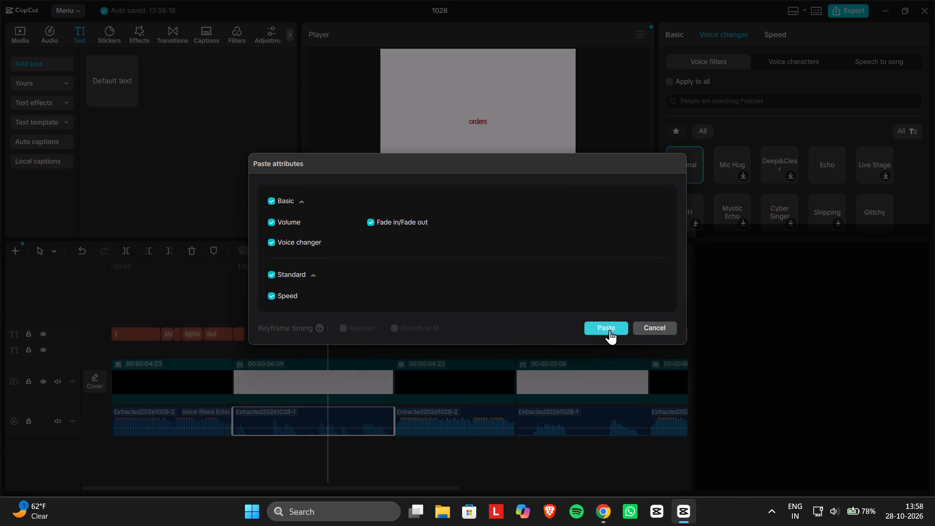
click(610, 330)
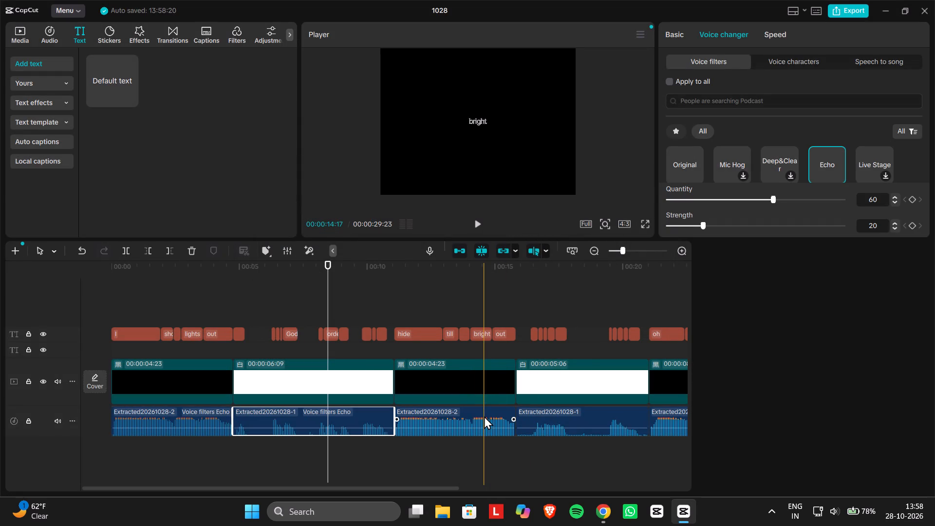
Paste the copied attributes, with volume, fade, voice changer and speed all included, onto the third and fourth audio clips.
right_click(484, 416)
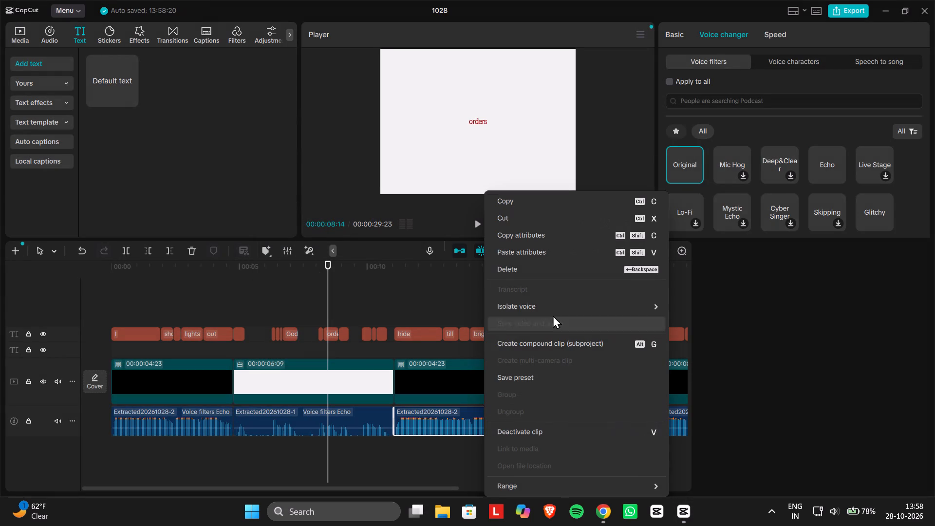
click(558, 253)
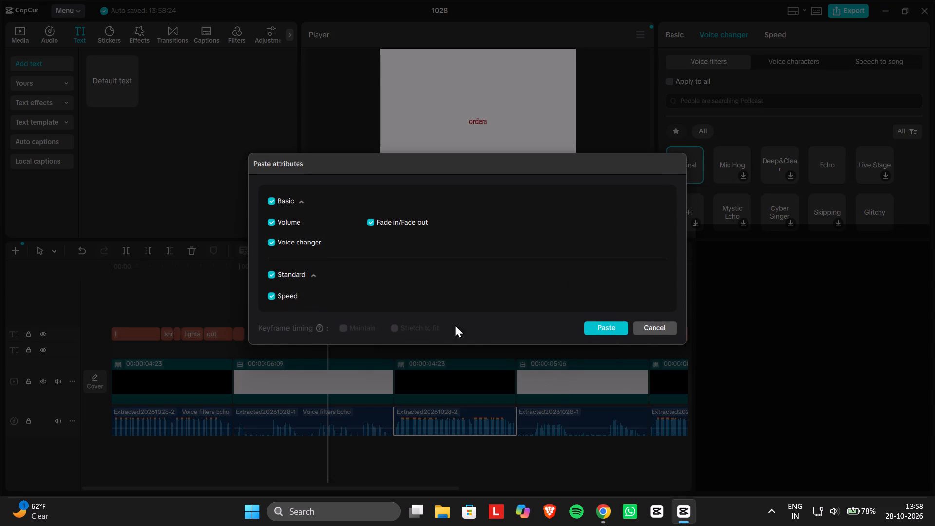
click(267, 244)
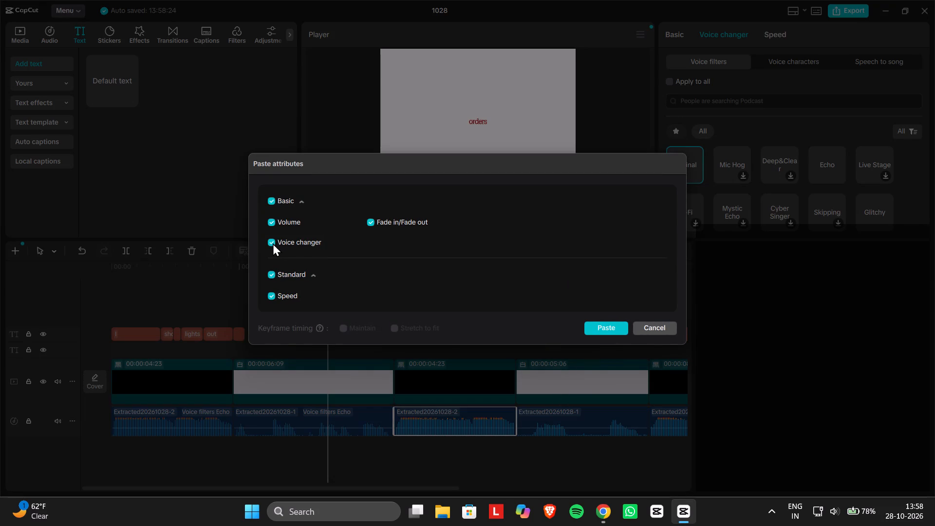
click(273, 243)
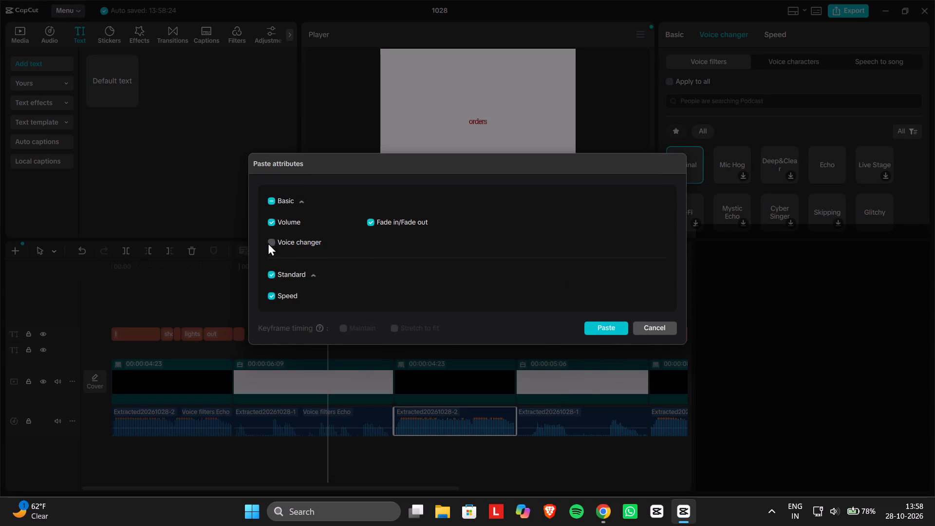
click(272, 243)
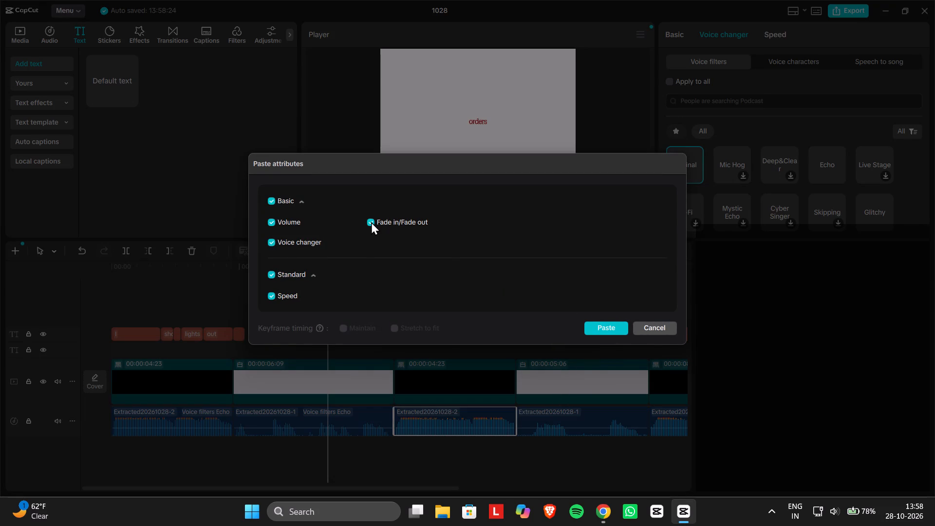
click(371, 222)
click(371, 222)
click(602, 329)
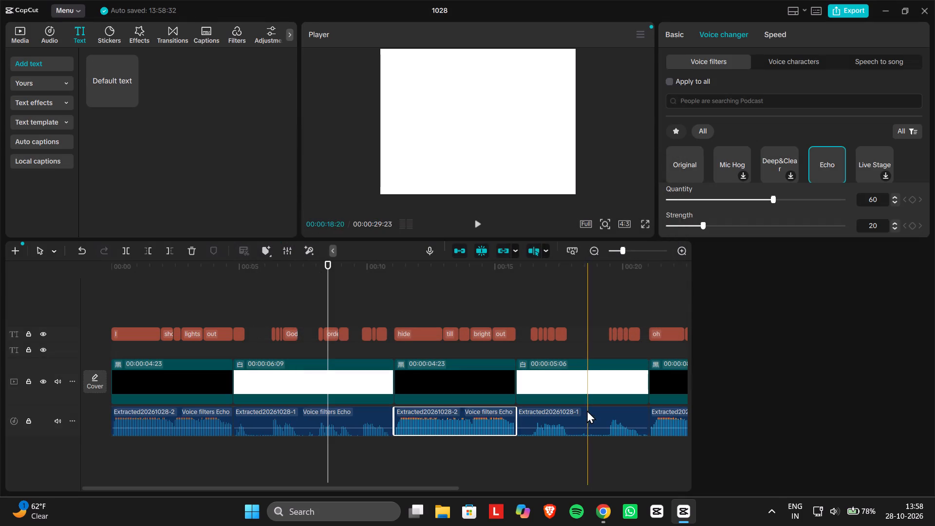
right_click(588, 413)
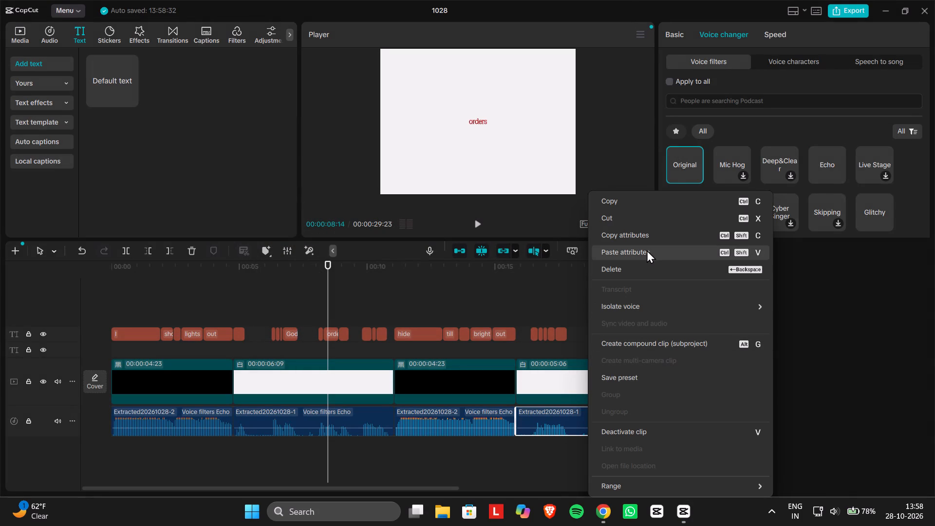
click(647, 249)
click(607, 324)
click(571, 322)
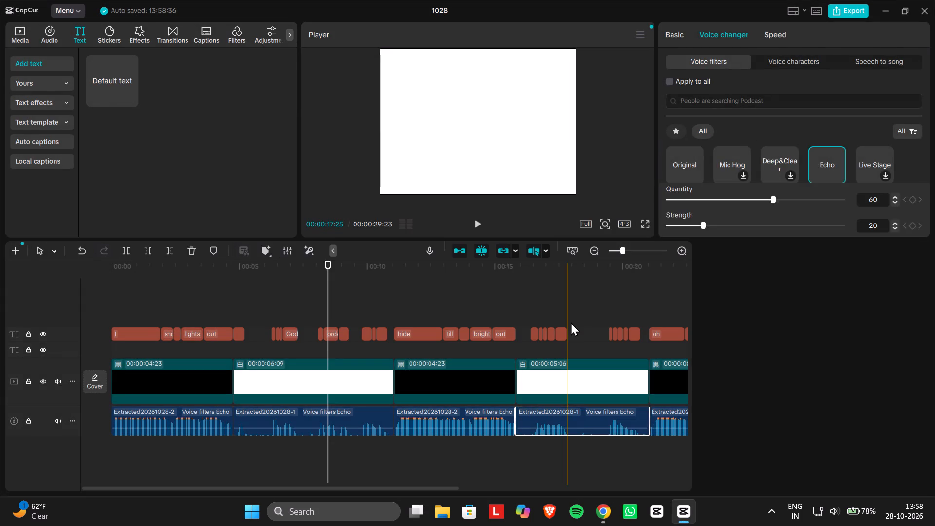
Paste the copied Echo attributes onto the last audio clip and play the whole video from the start.
drag(568, 308, 685, 316)
right_click(393, 417)
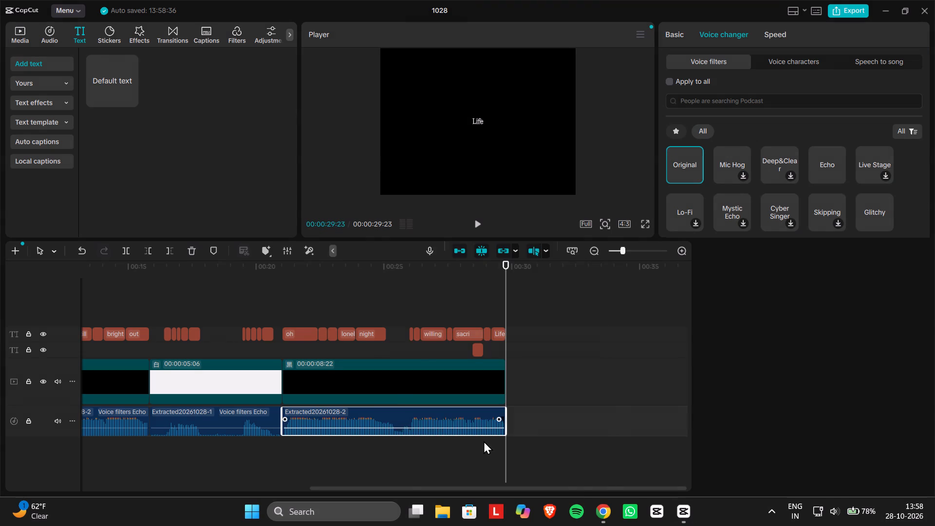
click(494, 251)
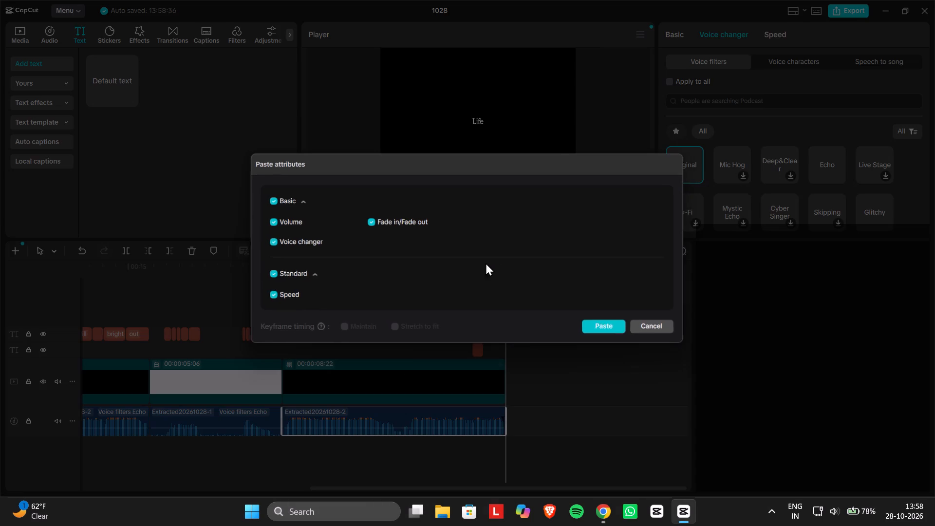
click(593, 326)
click(372, 315)
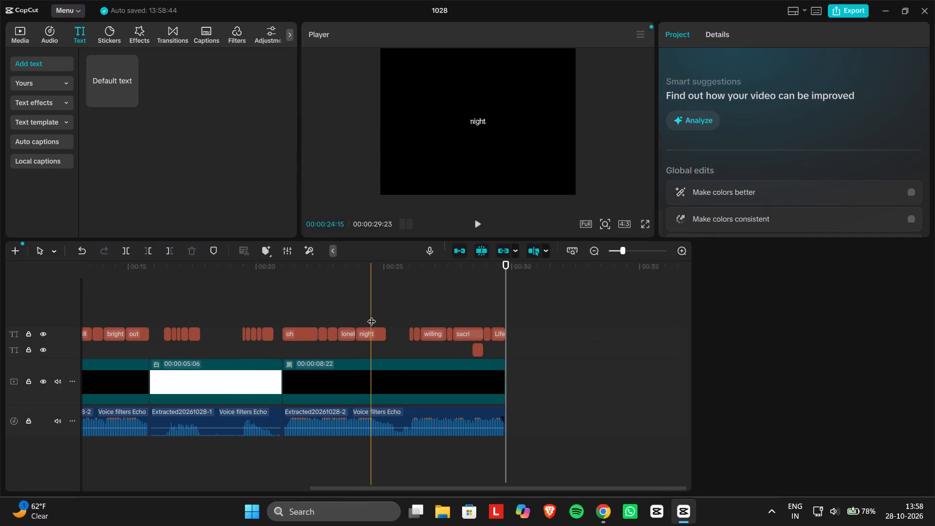
drag(372, 315, 0, 348)
key(space)
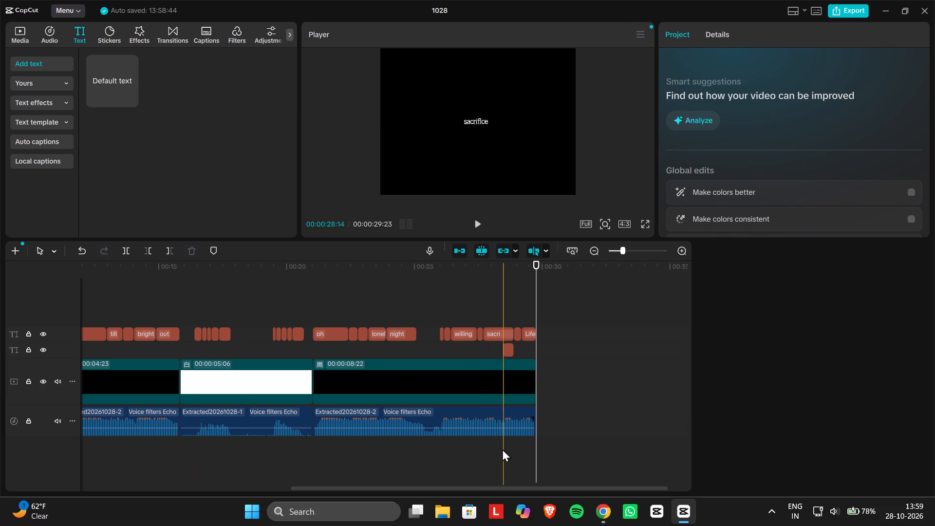
Remove the fade-out from the end of the last audio clip.
click(512, 415)
drag(528, 417, 559, 418)
key(space)
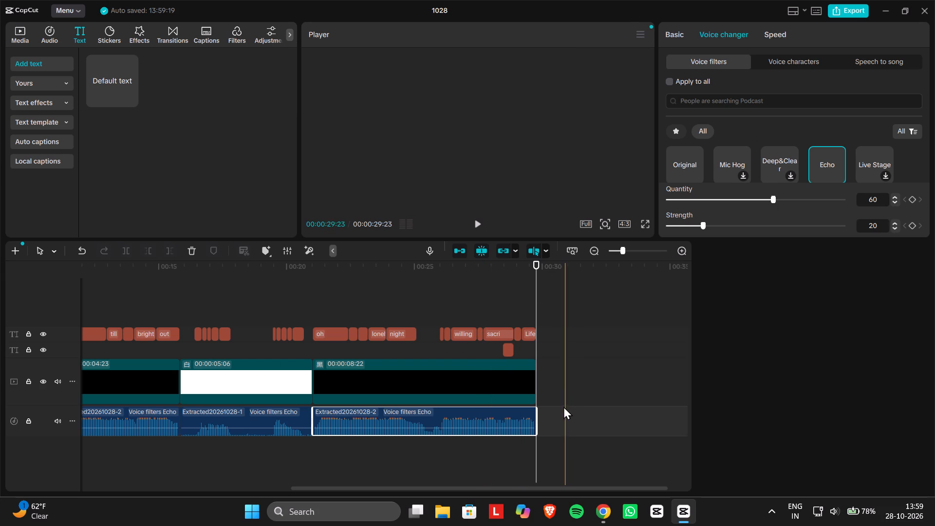
Set the Echo strength to 15 and quantity to about 50 on all audio clips together, and play from the start.
drag(559, 436, 0, 431)
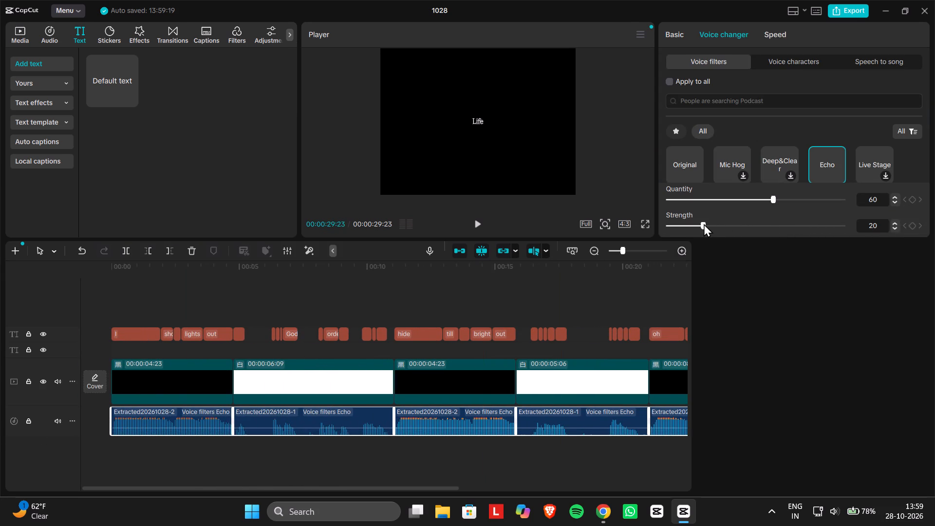
drag(704, 226, 696, 230)
drag(696, 230, 695, 231)
drag(774, 201, 759, 206)
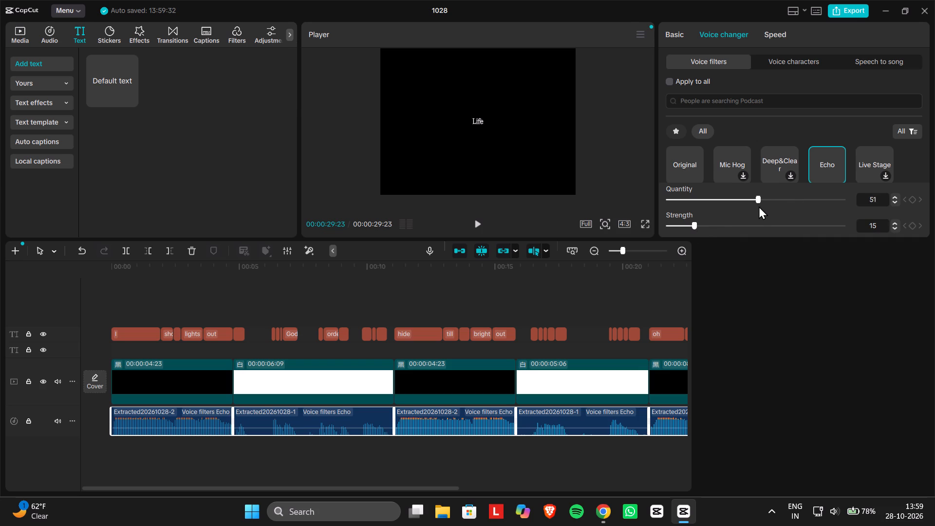
drag(759, 206, 756, 206)
click(118, 305)
drag(118, 305, 115, 305)
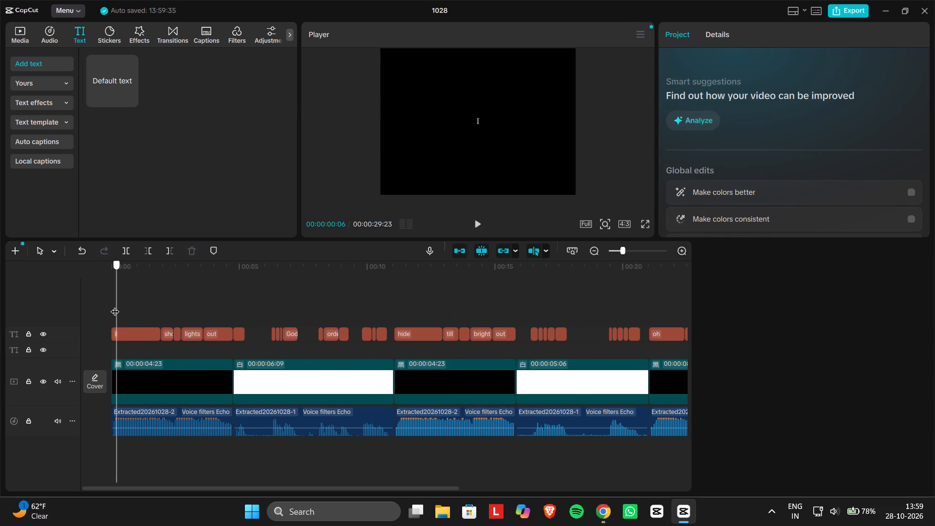
drag(115, 305, 109, 306)
key(space)
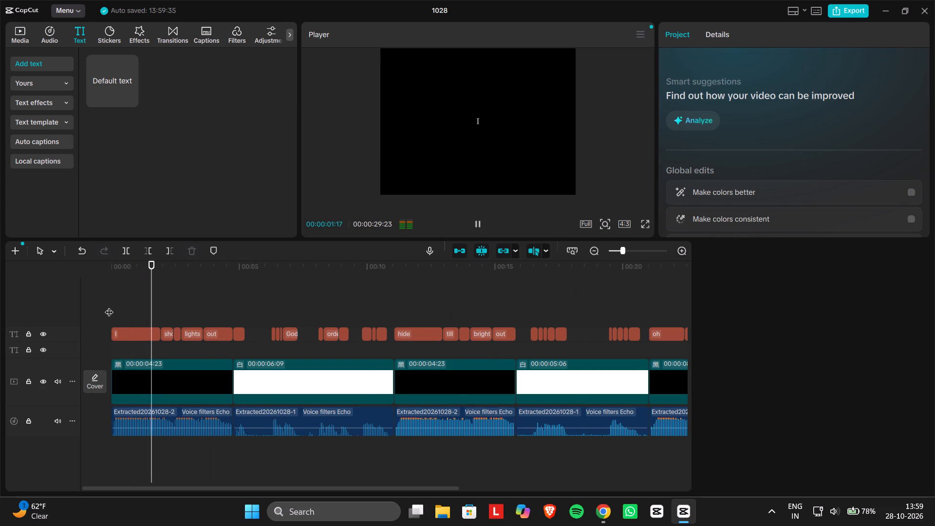
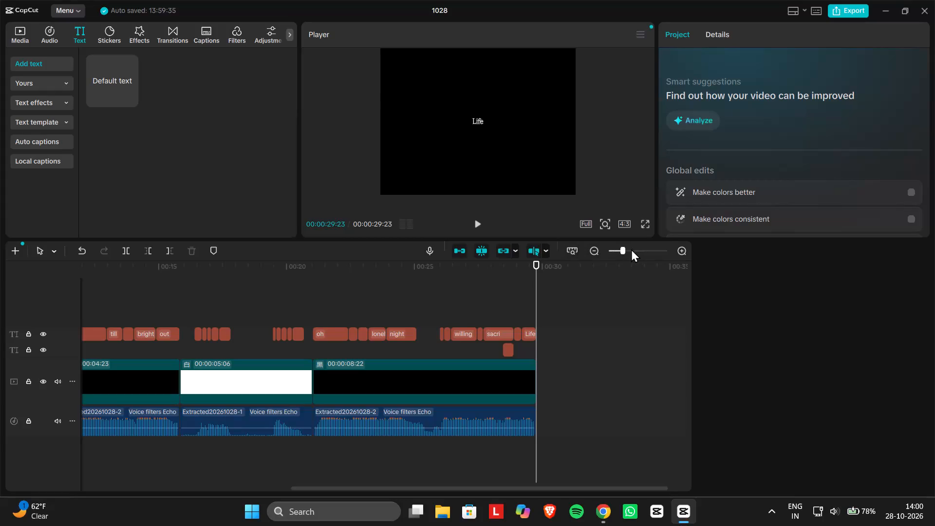
Set the font size of all caption clips on both text tracks to 18.
drag(625, 249, 623, 250)
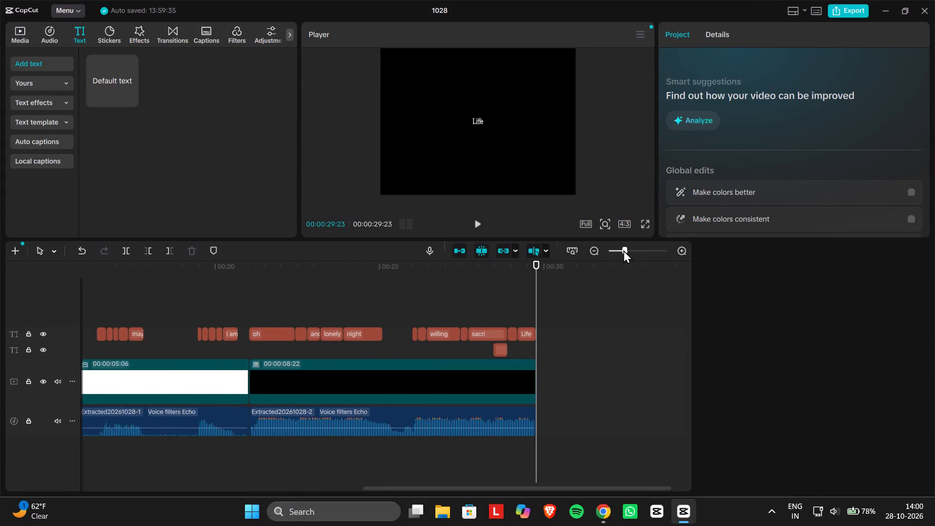
drag(623, 250, 618, 252)
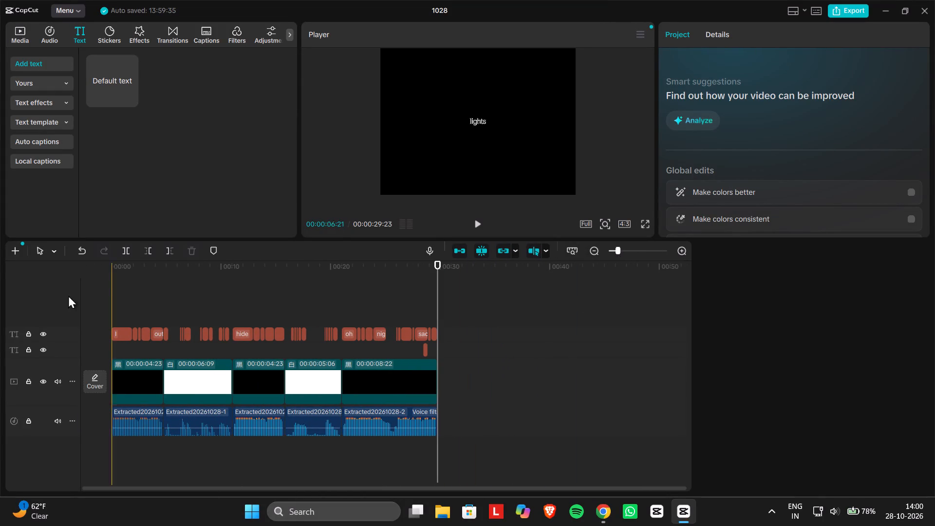
drag(109, 312, 190, 328)
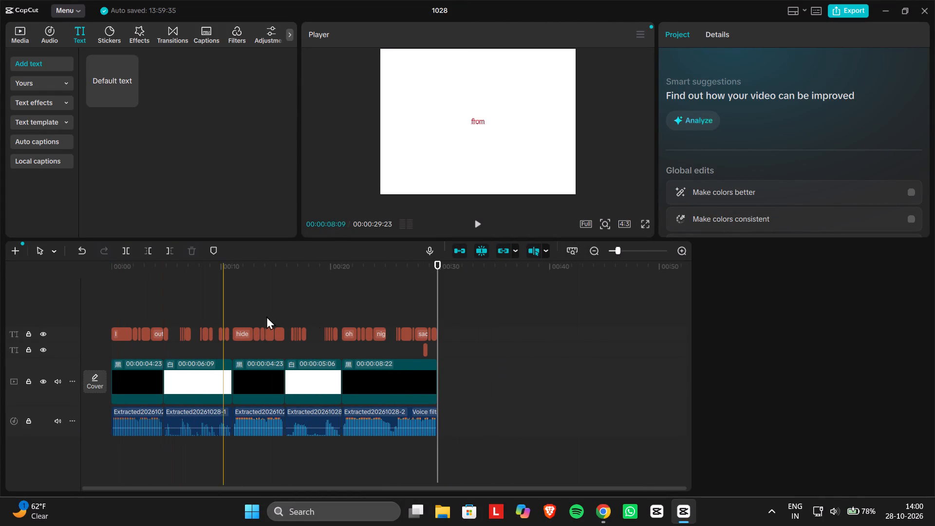
drag(467, 304, 180, 343)
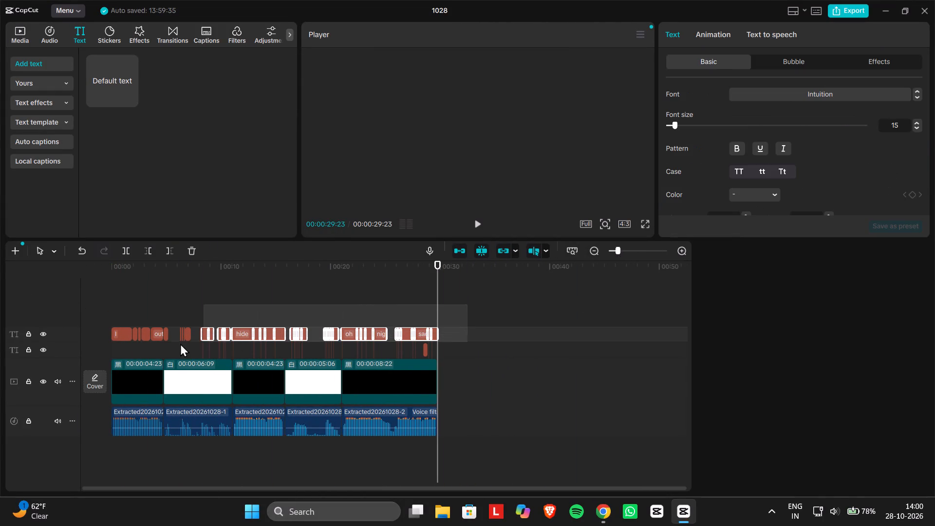
drag(180, 343, 78, 347)
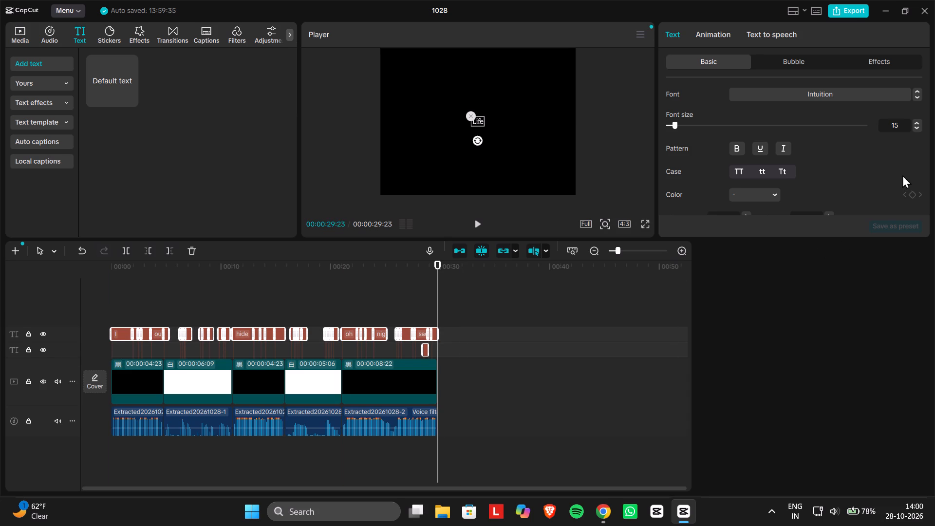
triple_click(917, 123)
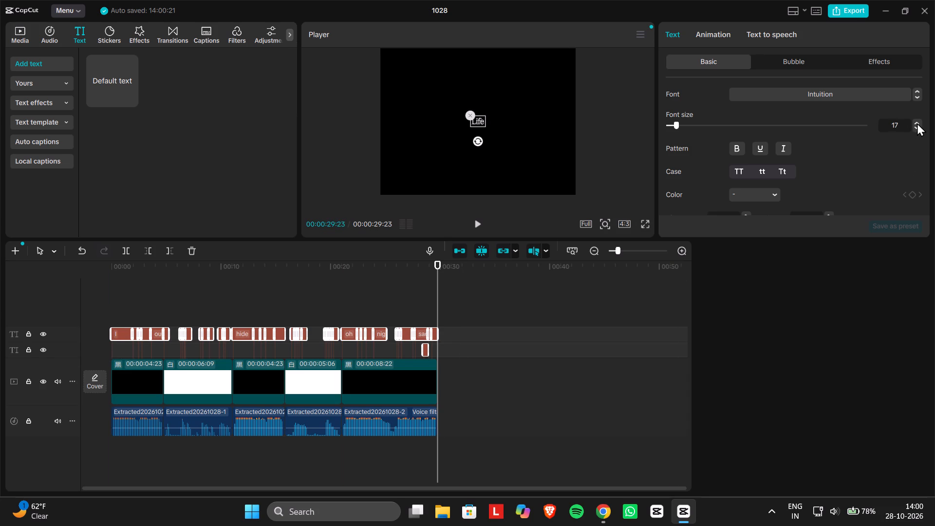
Play the whole video from the start, and replay it from about 3 s, to check the enlarged captions.
click(245, 300)
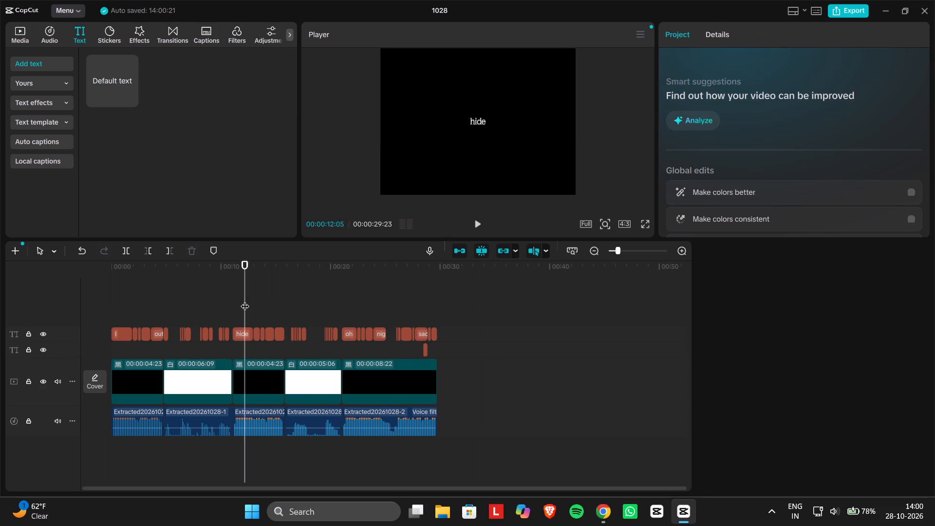
drag(245, 300, 12, 321)
key(space)
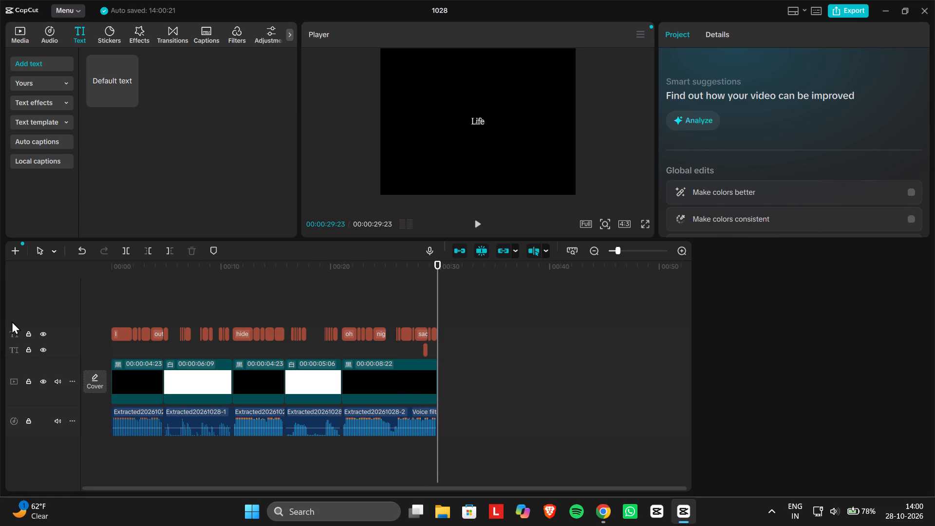
click(149, 293)
key(space)
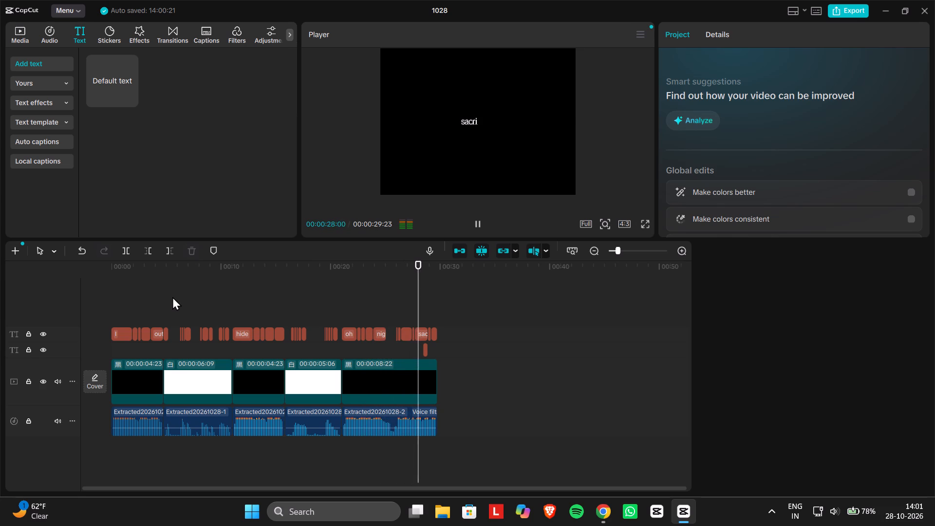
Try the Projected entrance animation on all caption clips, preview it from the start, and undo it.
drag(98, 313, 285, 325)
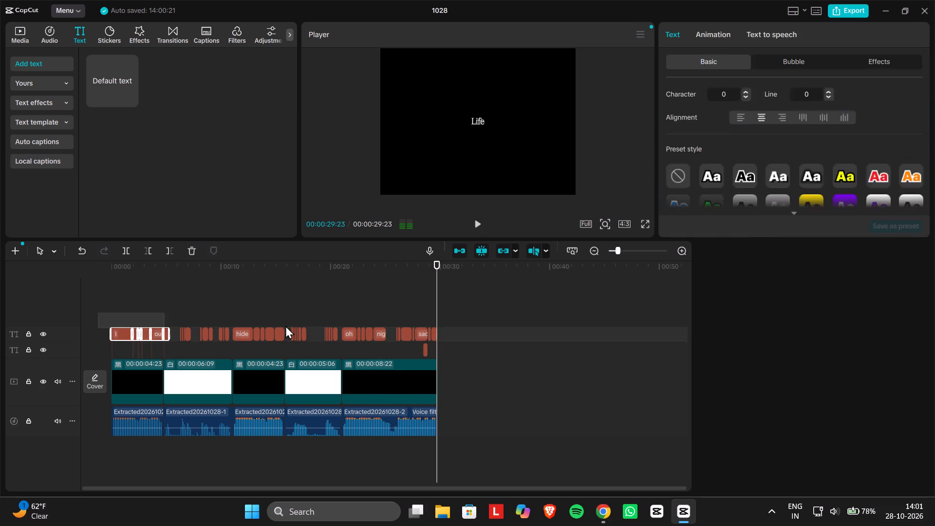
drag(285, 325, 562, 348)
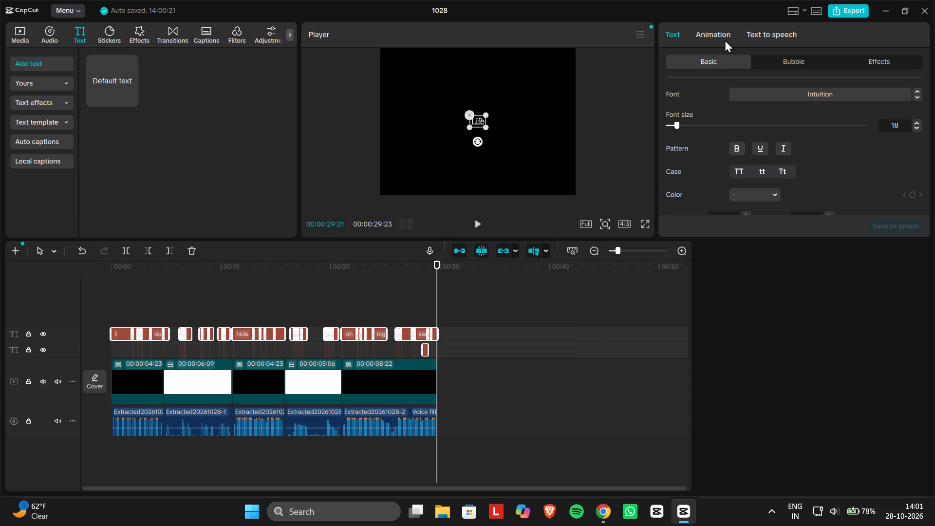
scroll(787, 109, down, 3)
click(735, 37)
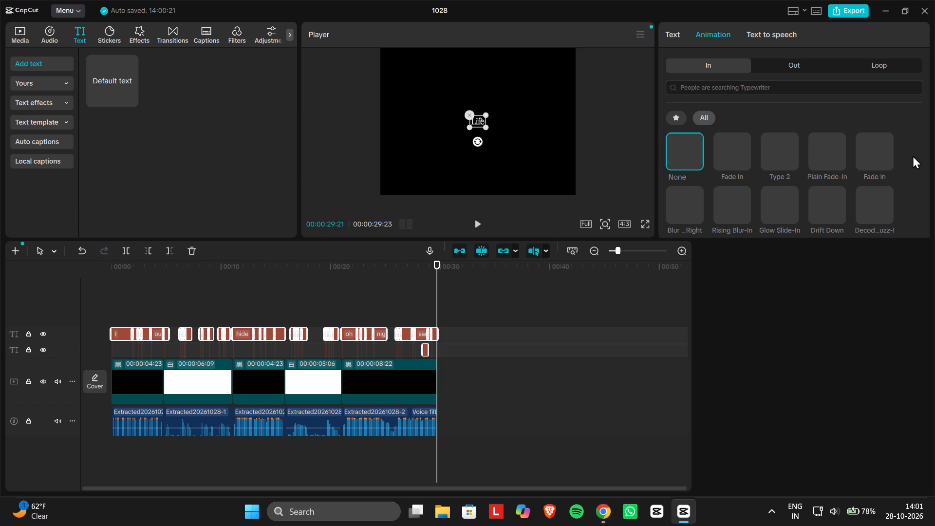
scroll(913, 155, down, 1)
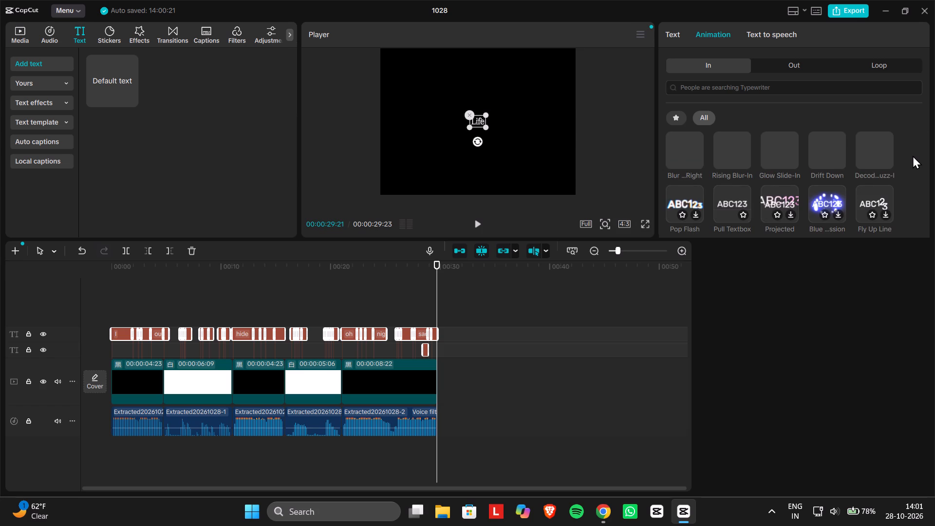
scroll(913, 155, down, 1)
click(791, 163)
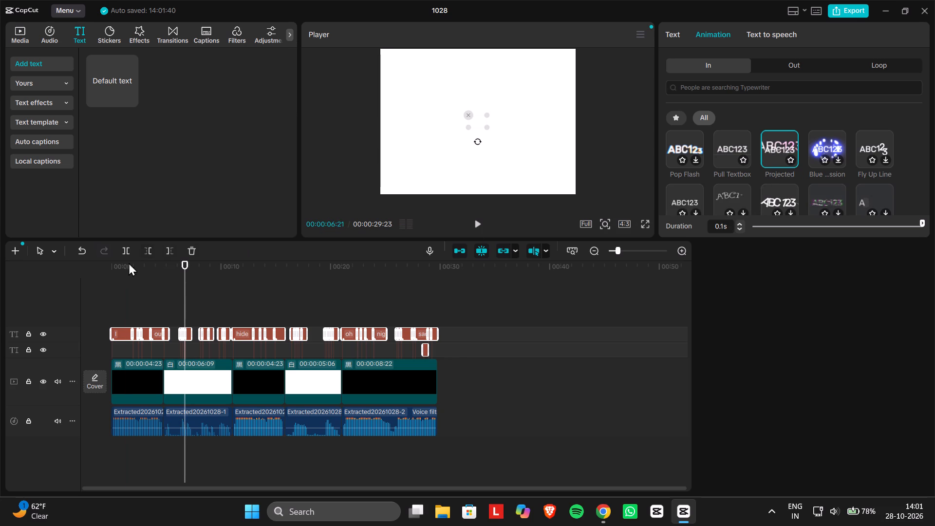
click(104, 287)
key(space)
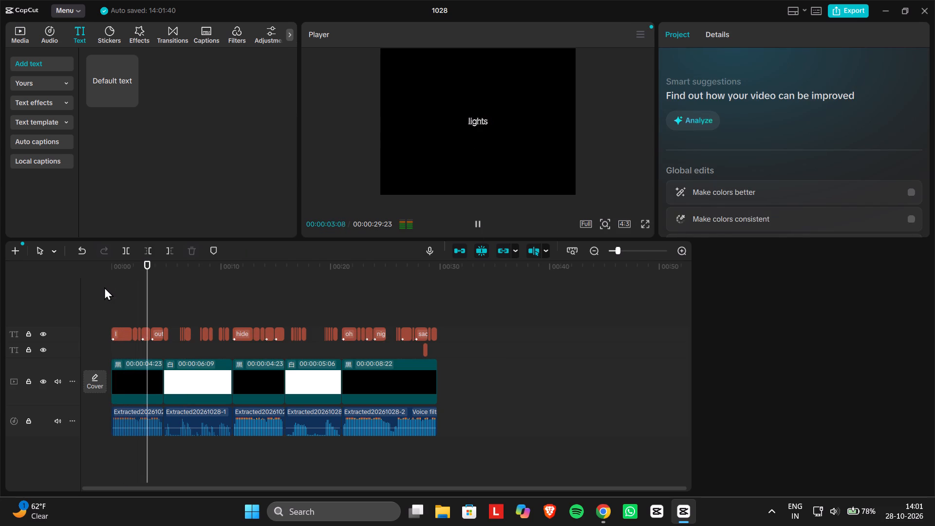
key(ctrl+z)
Browse the available loop animations for all caption clips.
drag(101, 303, 536, 340)
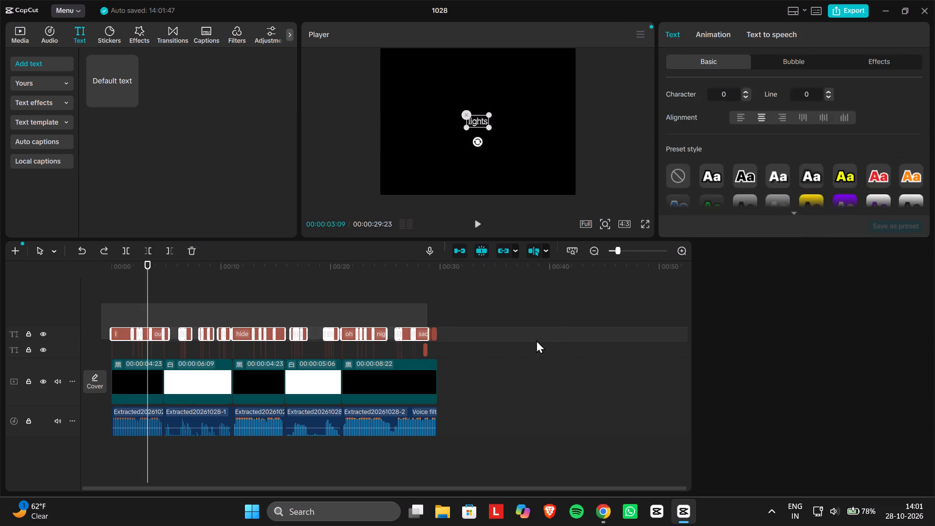
drag(536, 340, 564, 343)
click(712, 33)
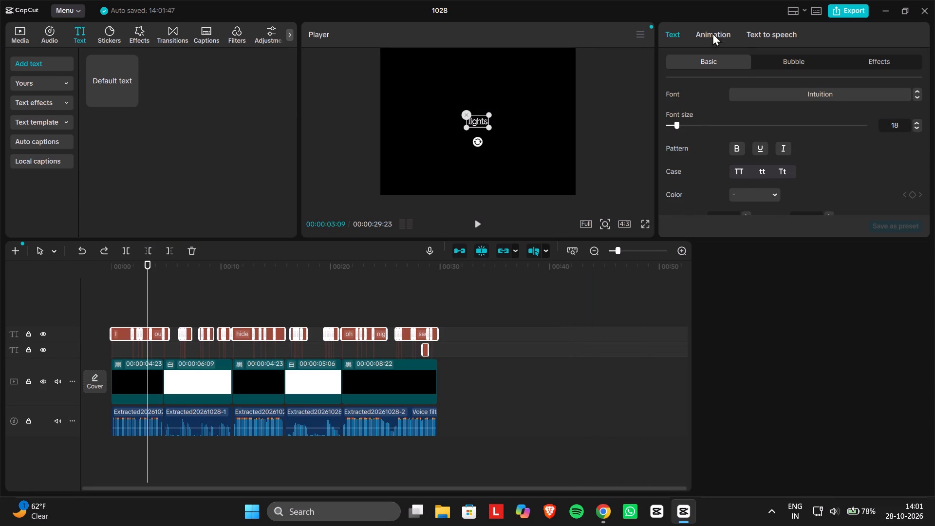
click(873, 68)
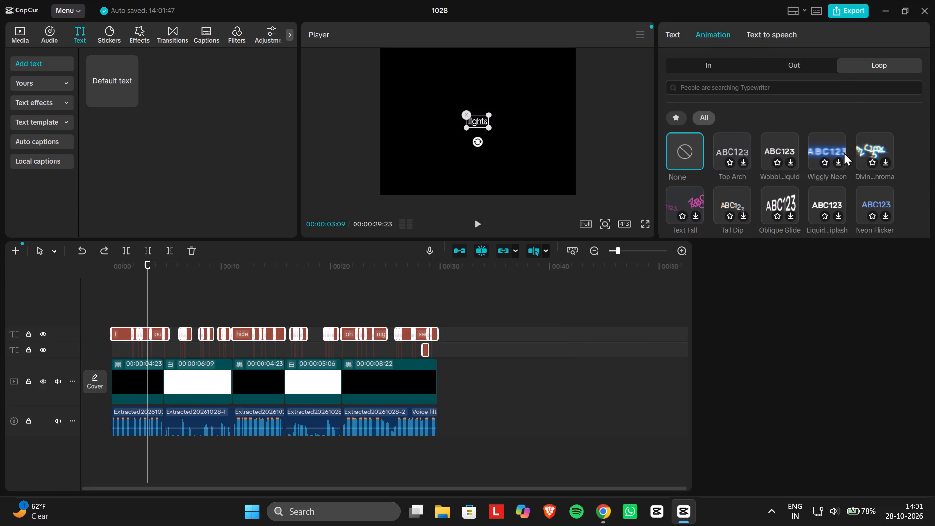
scroll(884, 157, down, 1)
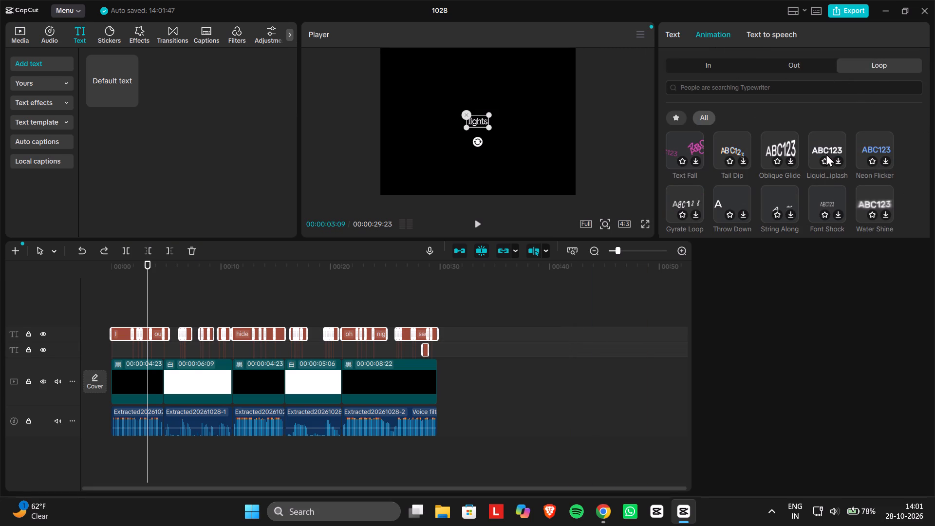
scroll(741, 155, down, 2)
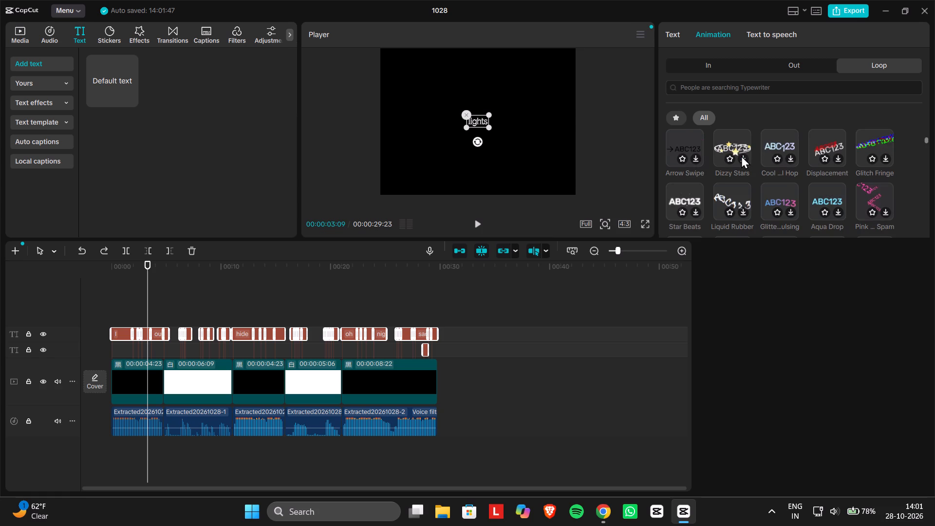
scroll(846, 195, down, 1)
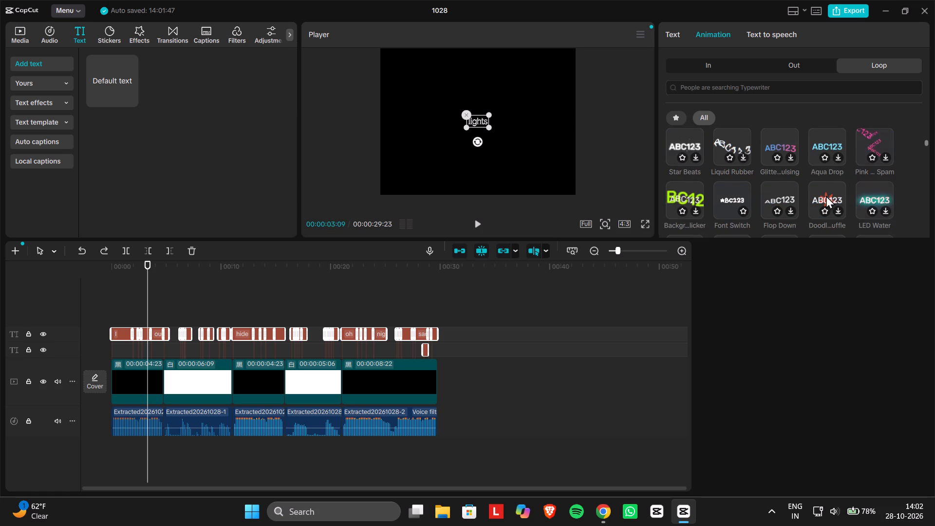
scroll(731, 198, down, 1)
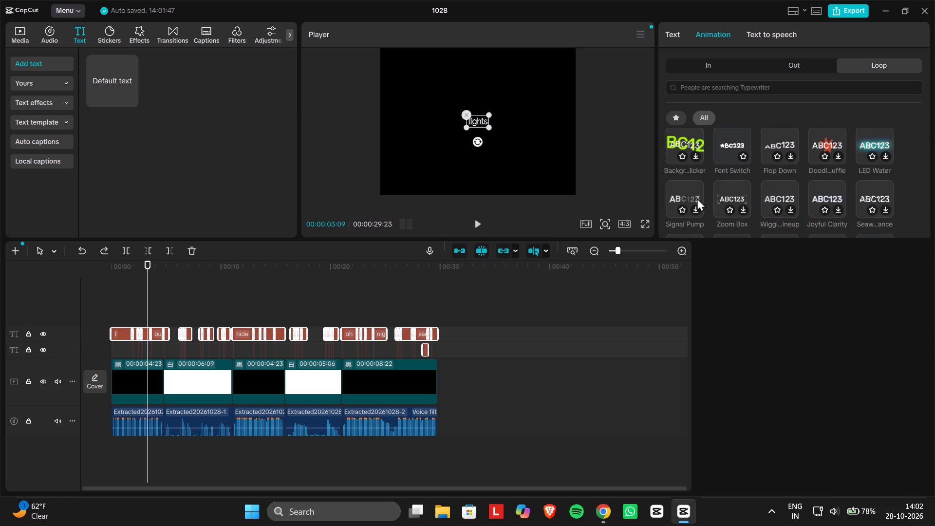
scroll(697, 198, up, 5)
click(443, 314)
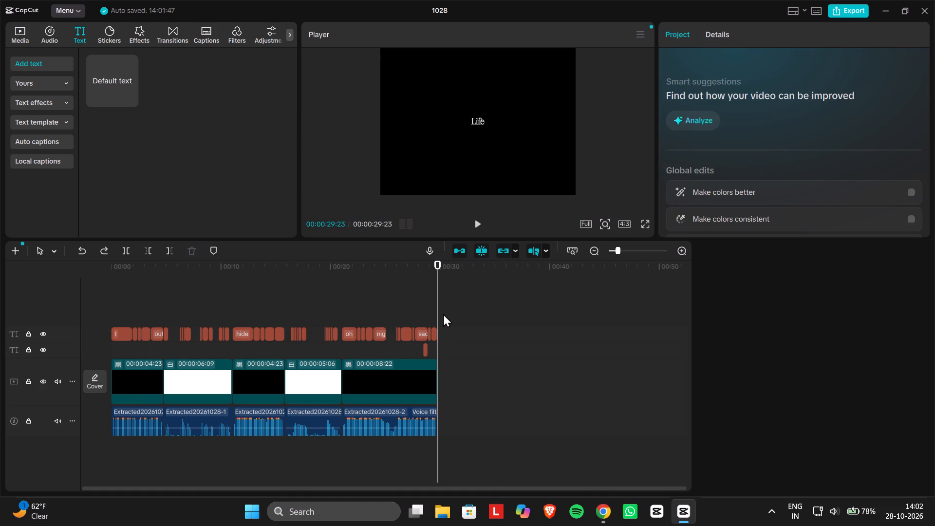
Play the video from the start, and replay it from about 9 s and 15 s to check caption timing.
drag(438, 310, 130, 302)
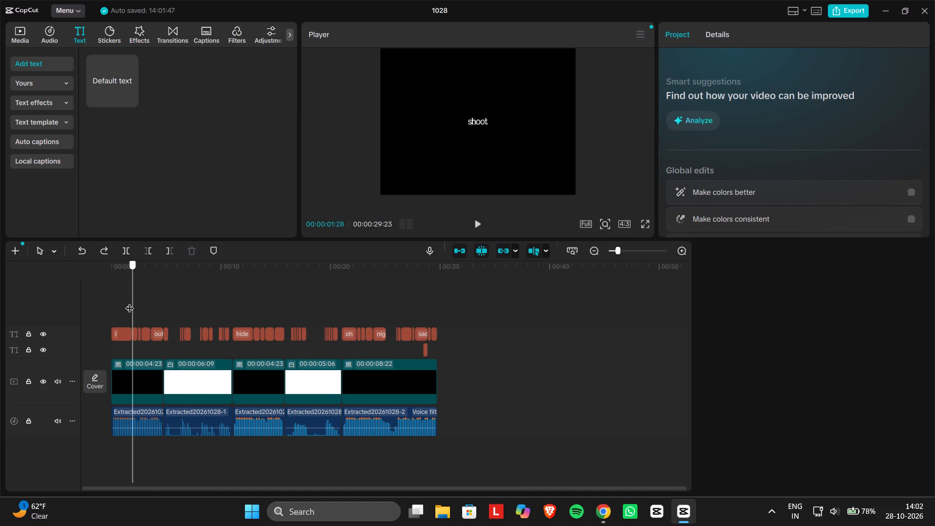
drag(130, 302, 323, 310)
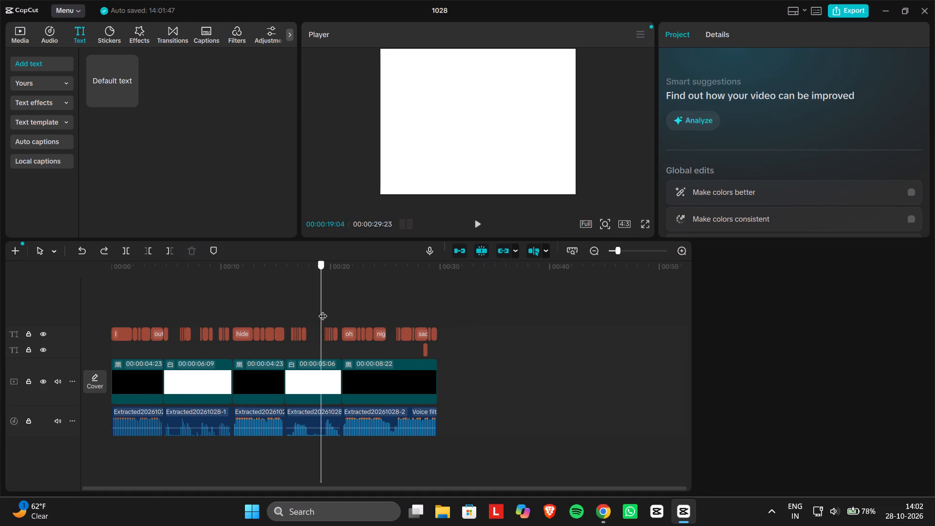
drag(323, 310, 423, 300)
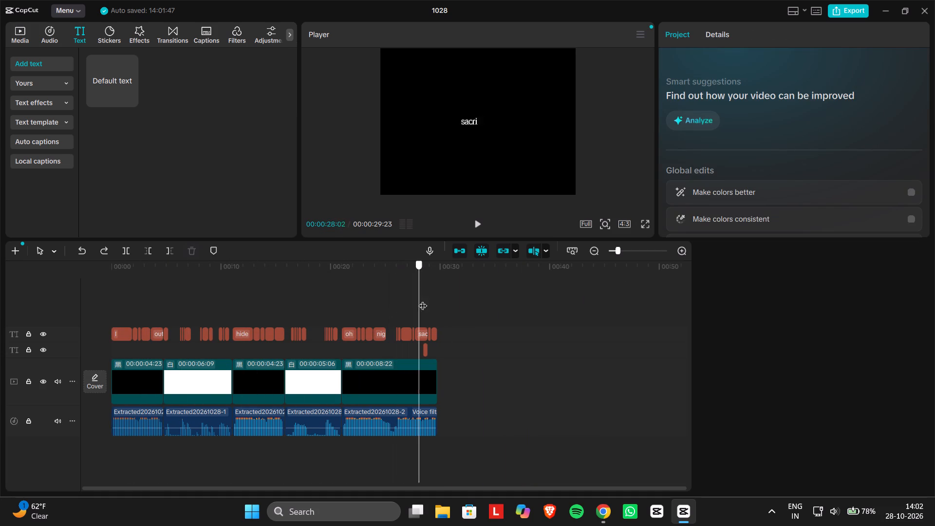
drag(423, 300, 110, 292)
key(space)
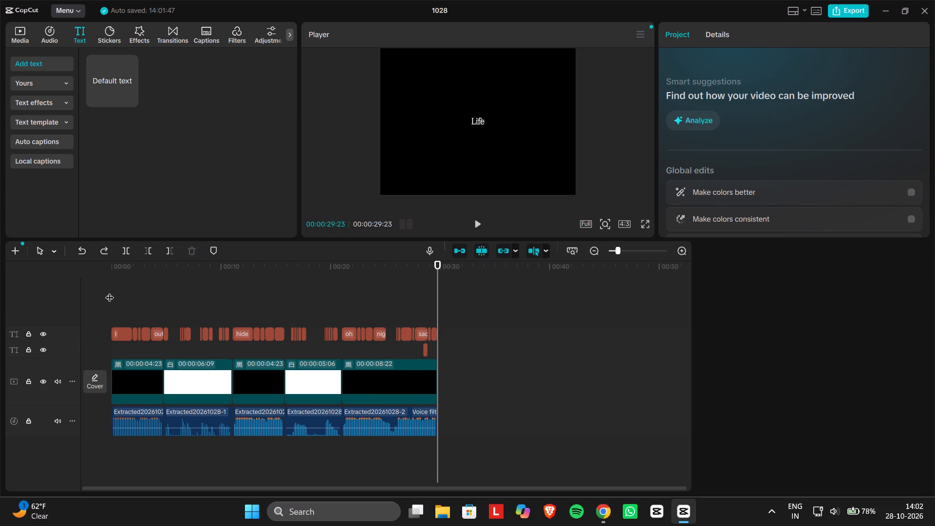
click(216, 301)
key(space)
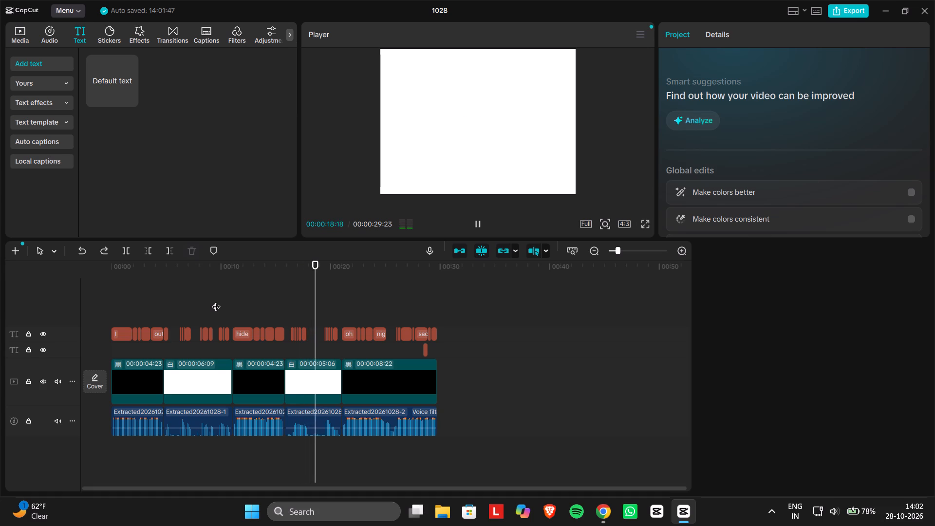
click(274, 301)
key(space)
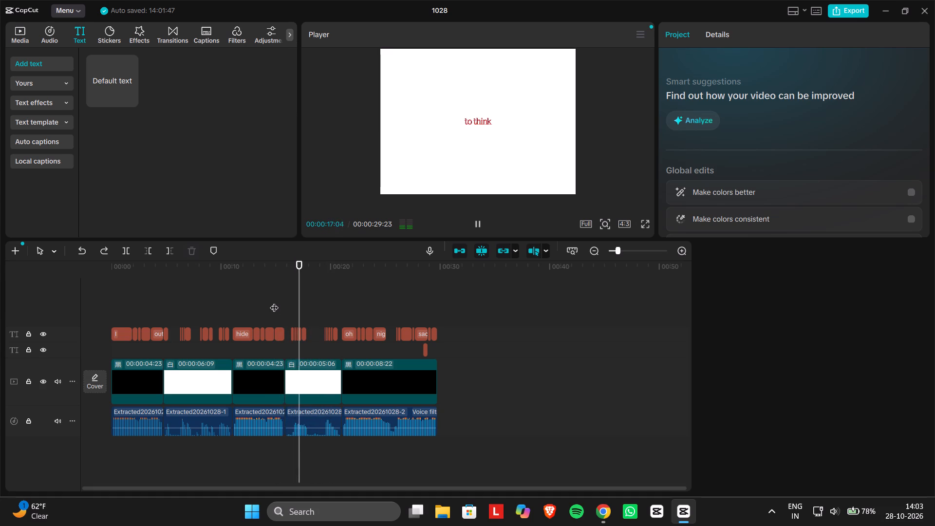
Trim the start of the "but" caption before "i am started to think maybe" so it begins at about 16.5 s.
drag(617, 252, 630, 252)
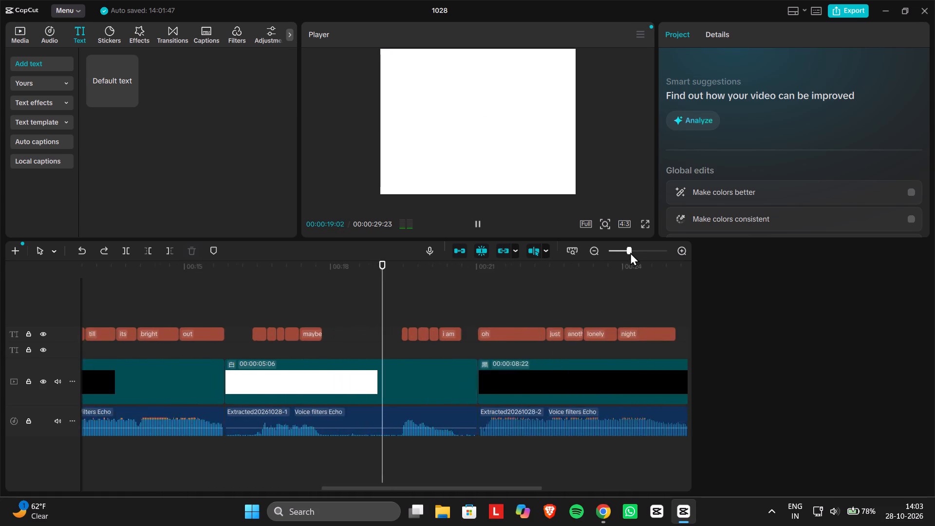
drag(630, 252, 640, 252)
click(219, 316)
drag(219, 316, 79, 316)
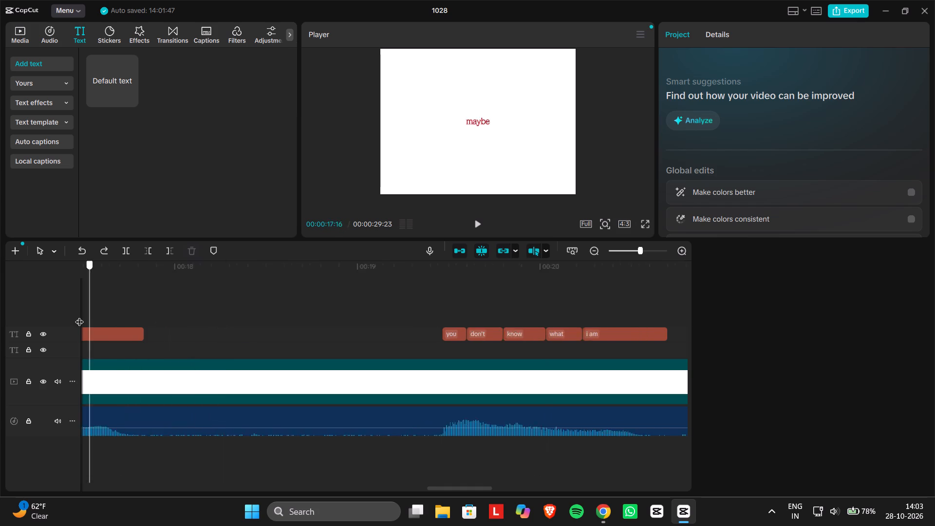
drag(79, 316, 443, 327)
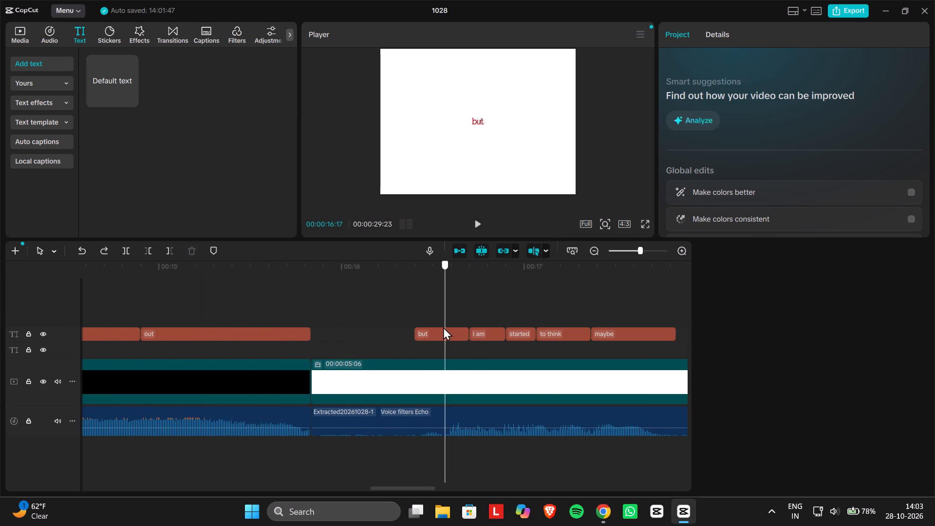
drag(443, 327, 445, 327)
click(440, 337)
drag(413, 331, 437, 331)
Replay from just before the "but" caption through to the end of the video to check its timing.
click(406, 311)
key(space)
click(406, 311)
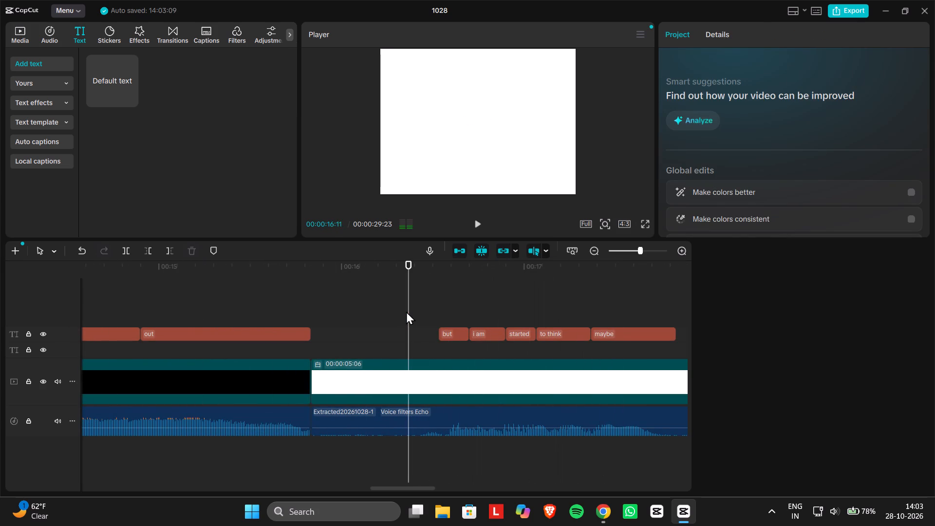
key(space)
click(406, 311)
key(space)
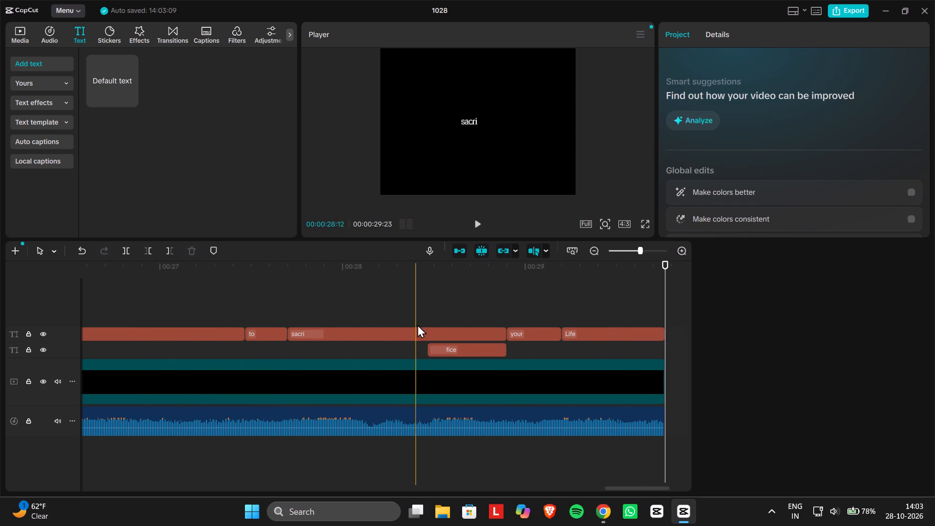
key(space)
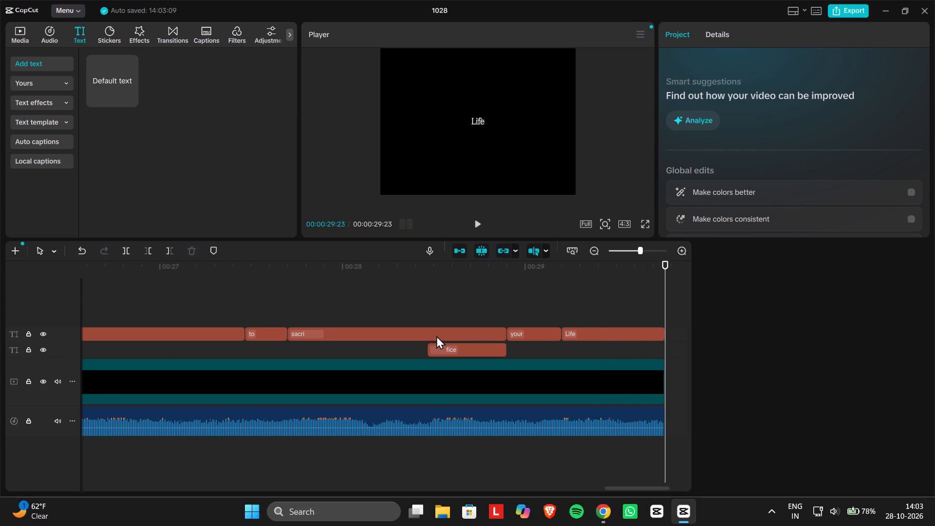
Delete one leading space before "fice" in its caption text so it sits closer to "sacri".
key(space)
click(339, 303)
drag(339, 303, 725, 286)
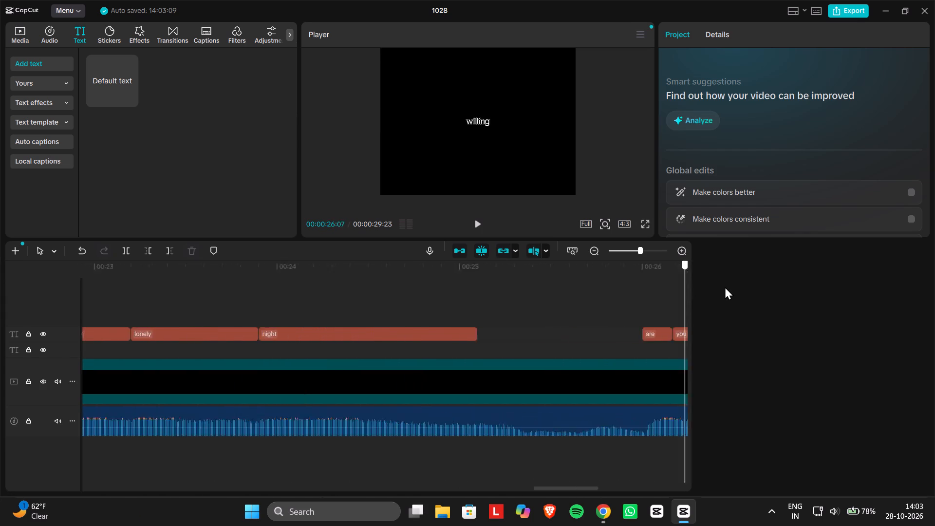
drag(725, 286, 313, 313)
click(321, 352)
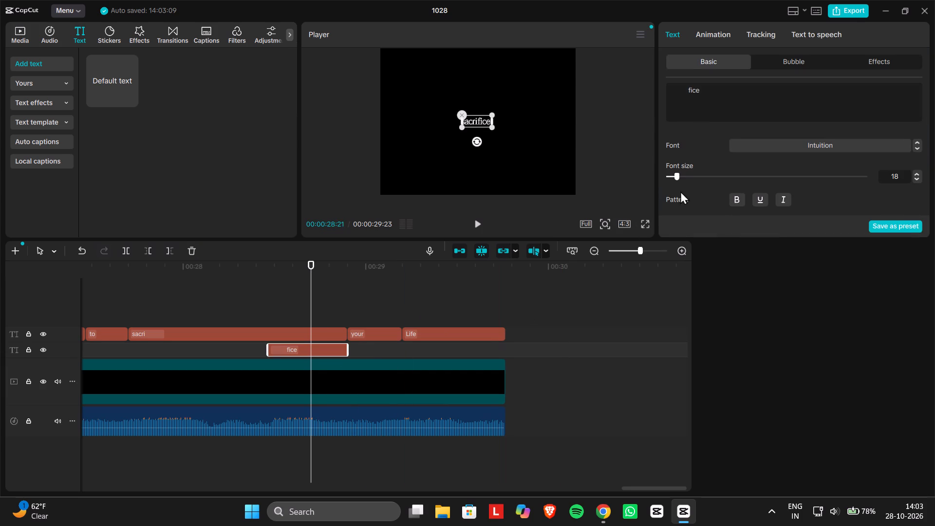
click(671, 90)
key(BackSpace)
click(680, 90)
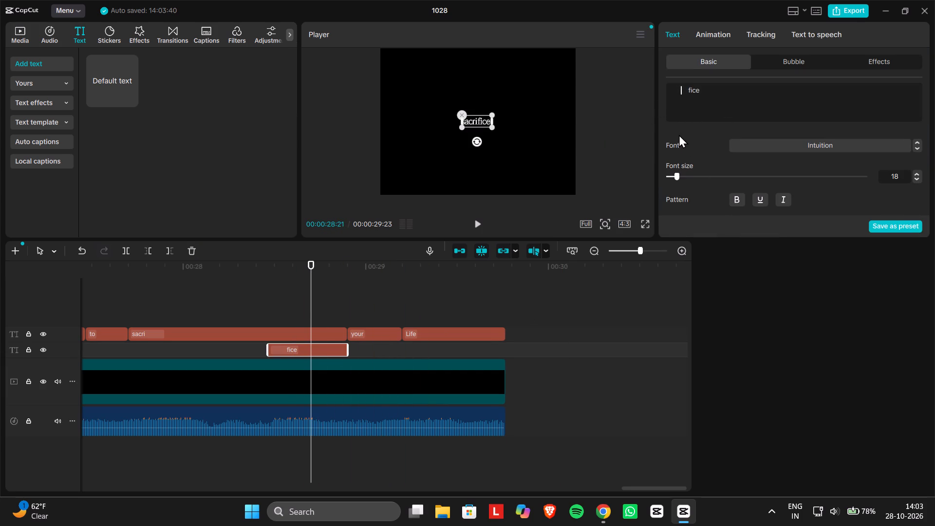
key(BackSpace)
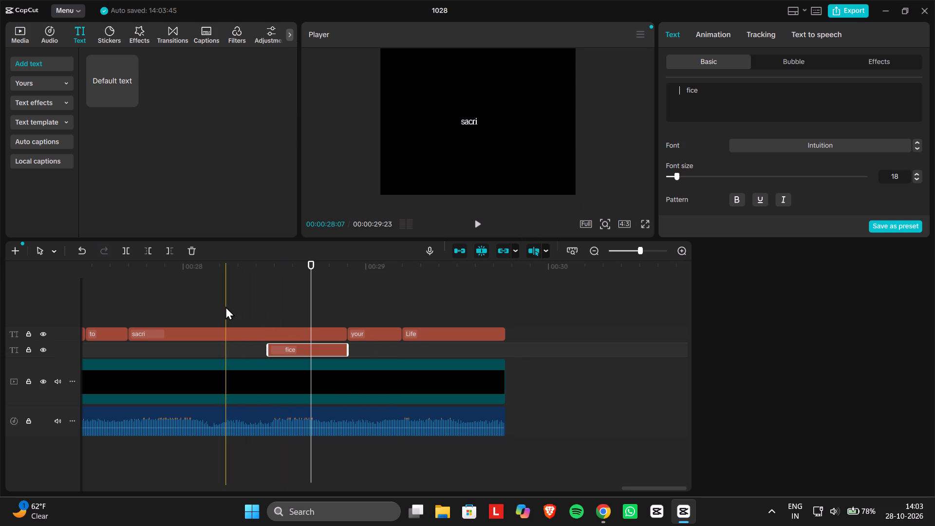
Replay the ending from about 28 s and inspect the "sacrifice" caption spacing in the full-screen preview.
click(225, 306)
key(space)
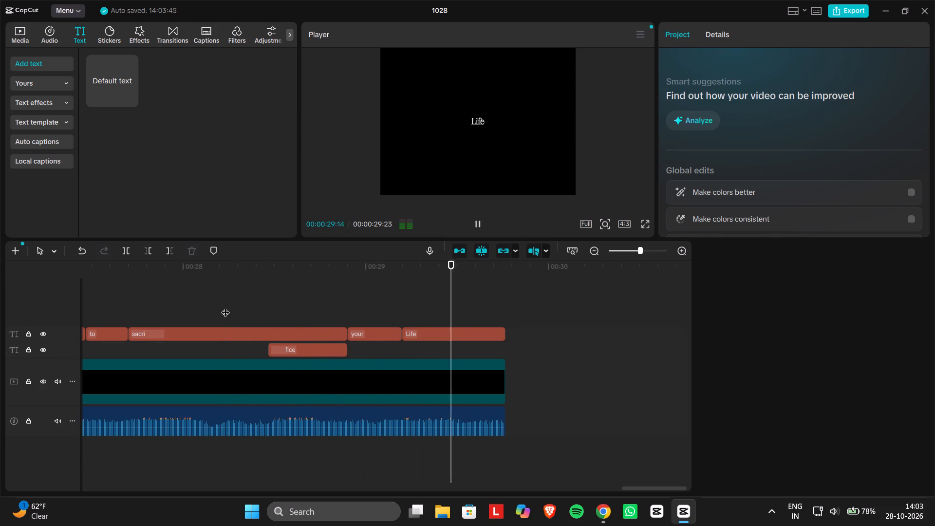
click(650, 222)
click(644, 225)
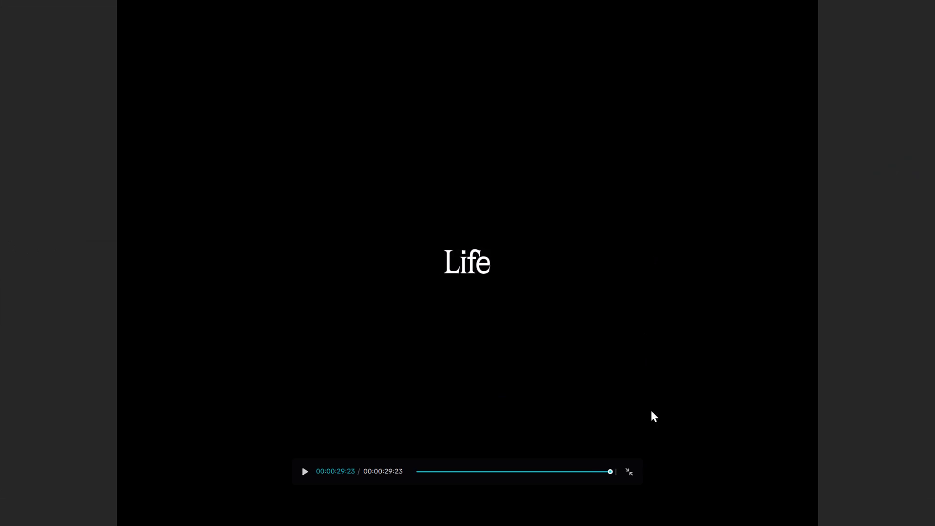
click(596, 470)
drag(597, 470, 603, 470)
click(632, 472)
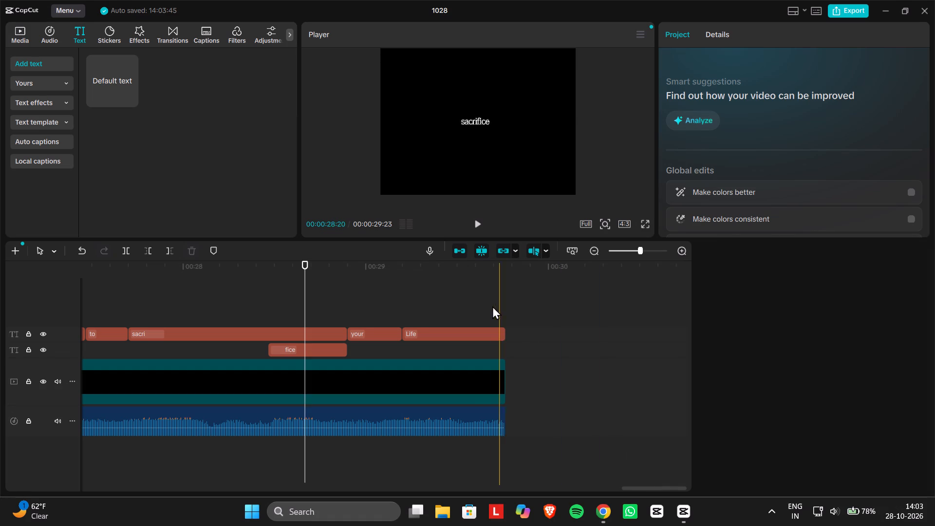
Return to the start of the whole timeline and play the video to review captions and audio echo.
double_click(490, 305)
drag(640, 247, 626, 255)
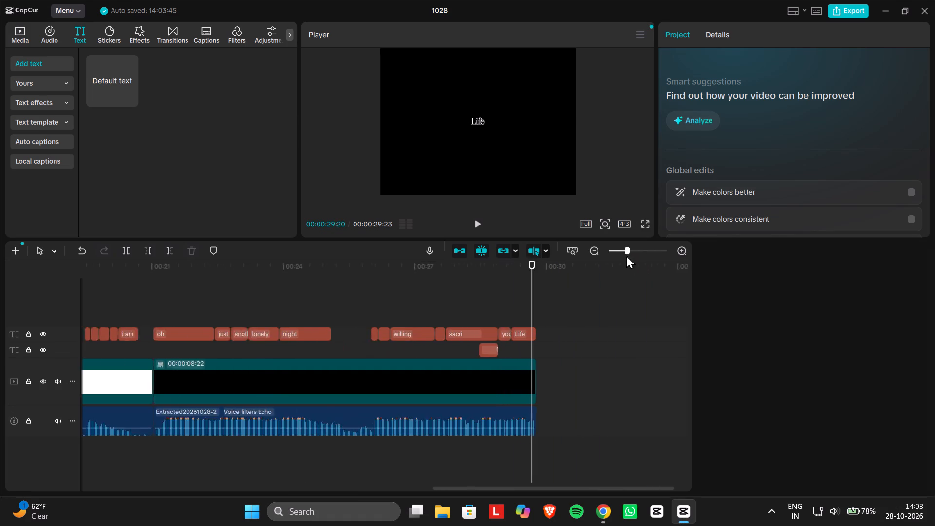
drag(626, 255, 617, 261)
click(422, 307)
drag(367, 307, 0, 309)
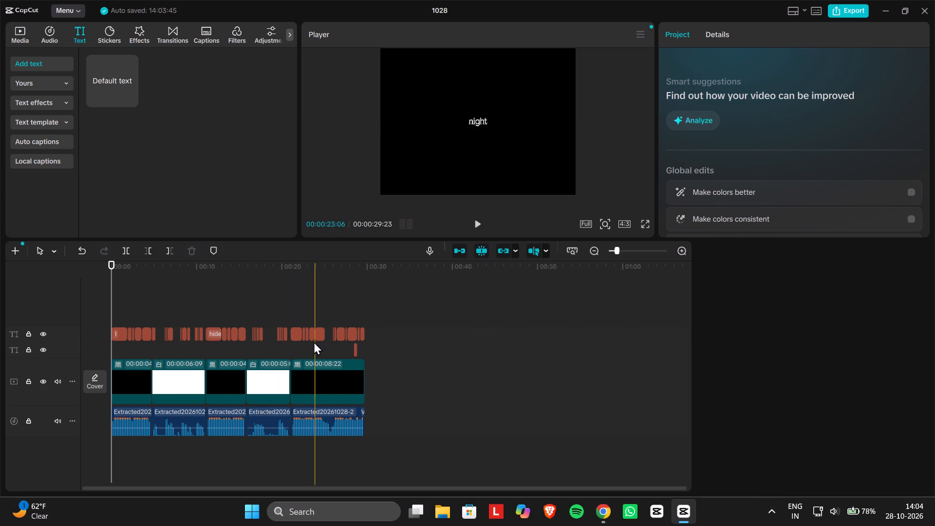
click(379, 305)
drag(378, 306, 21, 306)
click(99, 309)
key(space)
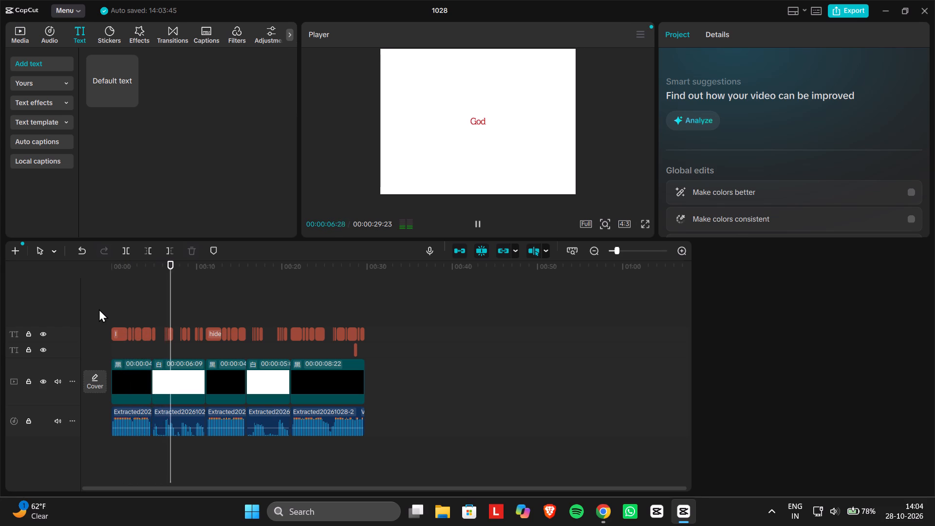
Lower the Echo voice filter strength to 10 on all five extracted audio clips.
drag(96, 441, 345, 423)
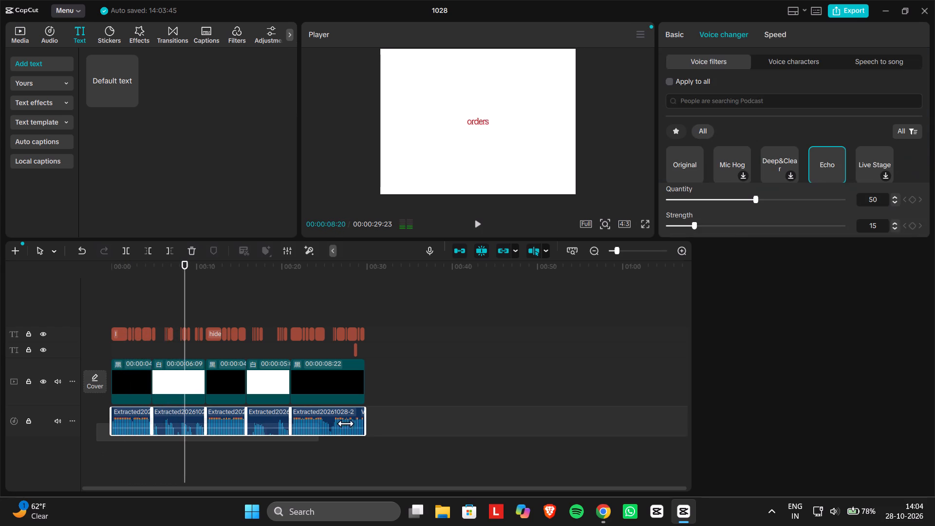
drag(345, 423, 391, 423)
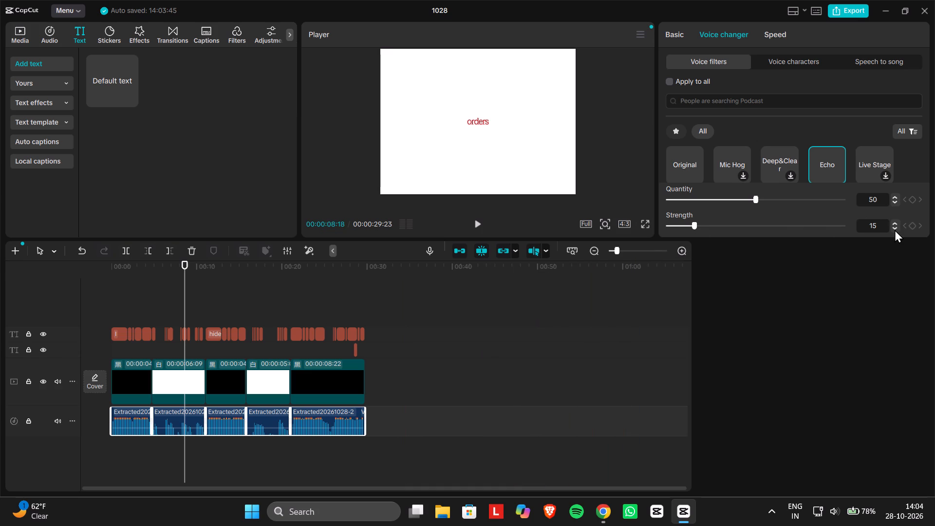
triple_click(895, 229)
click(895, 229)
click(895, 229)
Play the full video from the start through to the end to review the echo and captions.
click(106, 325)
click(105, 309)
key(space)
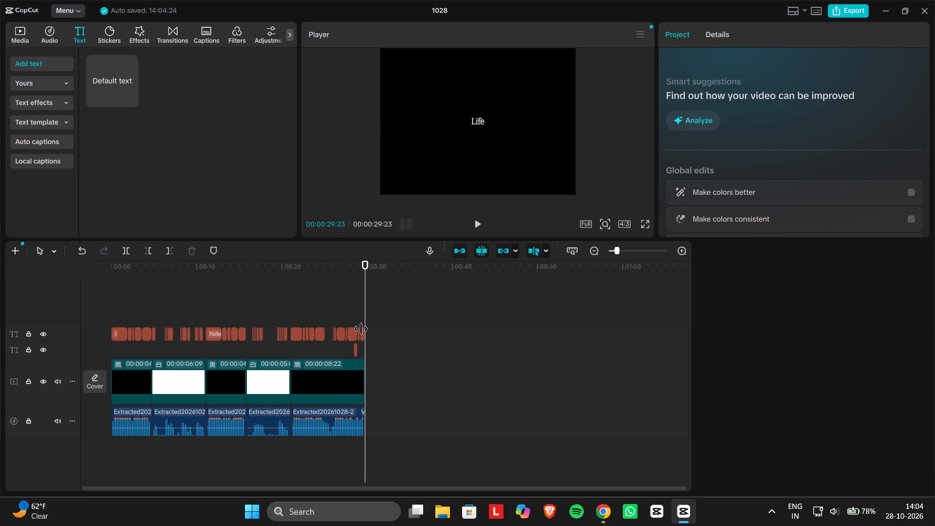
drag(366, 312, 520, 286)
Export the video named 1028 as a 1080P HEVC mp4 at 30fps, and close the export window without sharing.
click(834, 12)
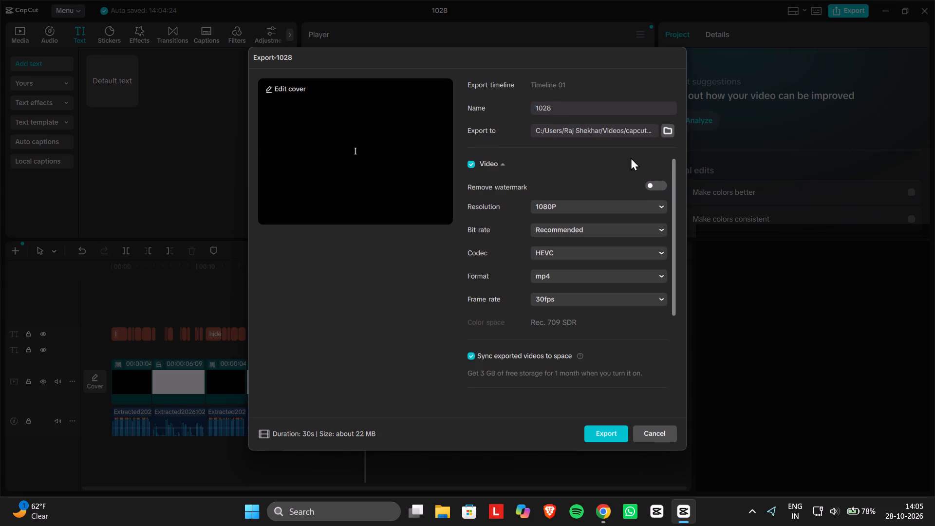
click(602, 427)
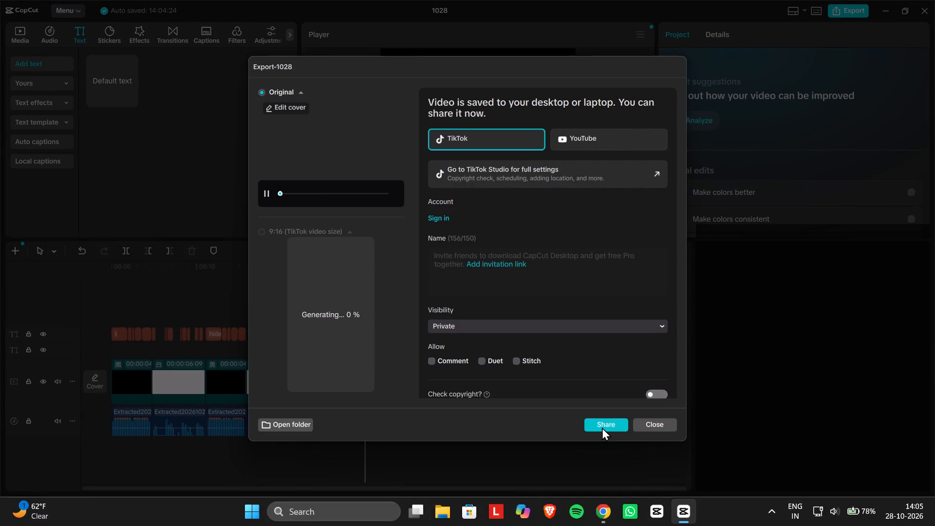
click(658, 425)
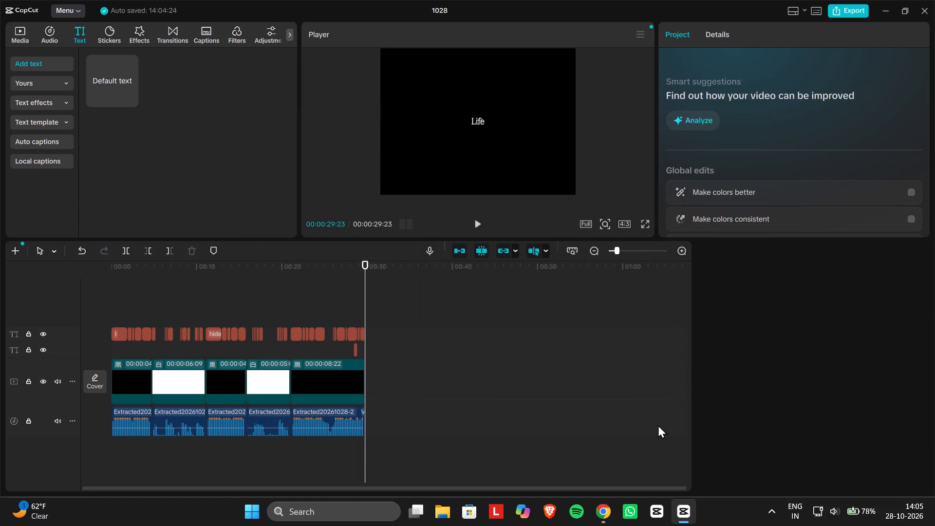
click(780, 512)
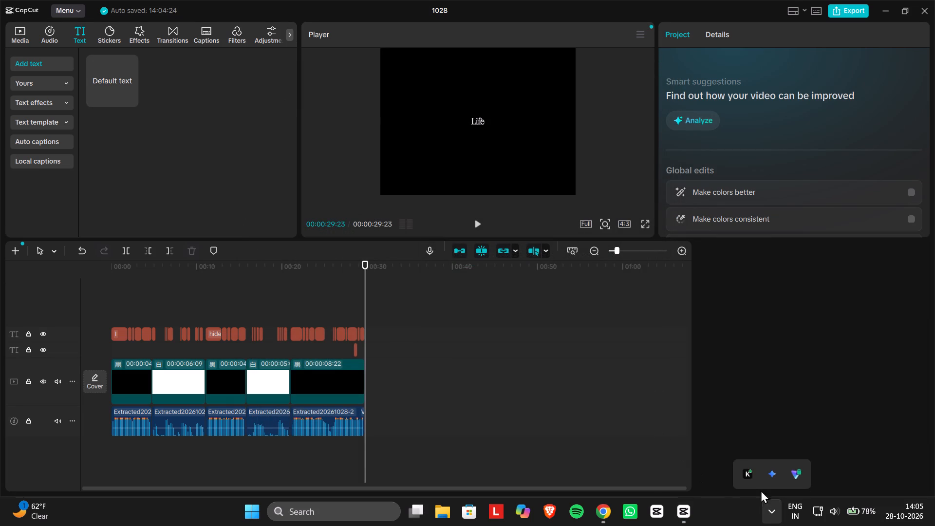